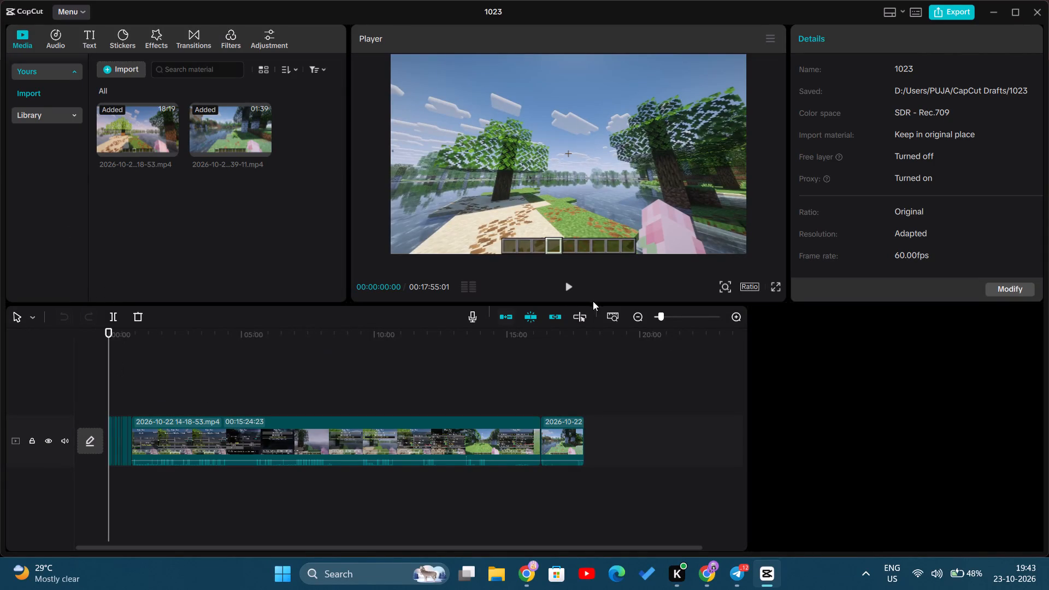
# Magnify the timeline until the first gameplay clip can be seen in detail.
pyautogui.moveTo(659, 315); pyautogui.dragTo(674, 315)
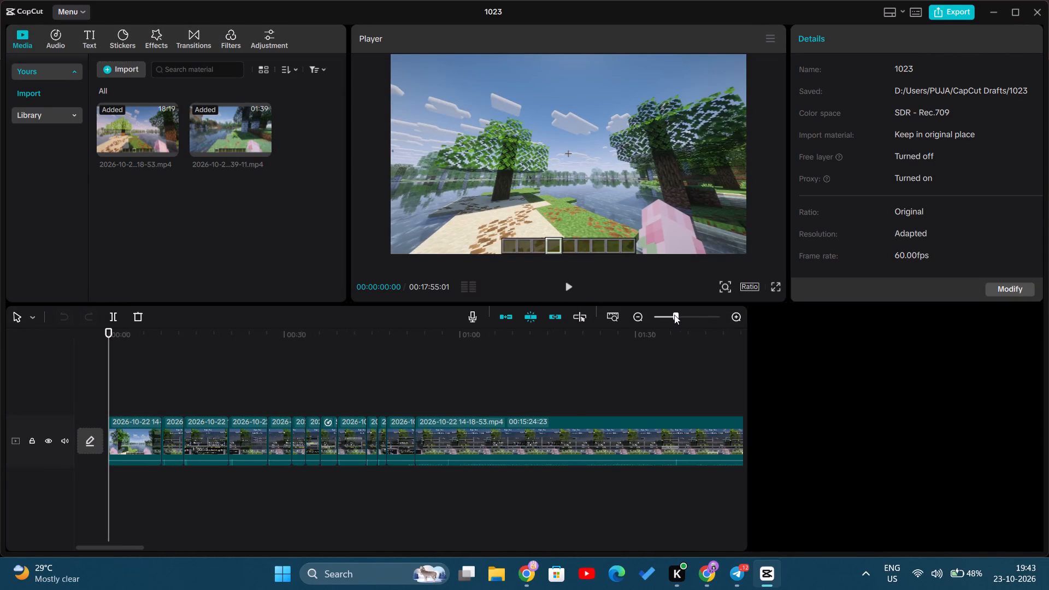
pyautogui.moveTo(674, 315); pyautogui.dragTo(675, 317)
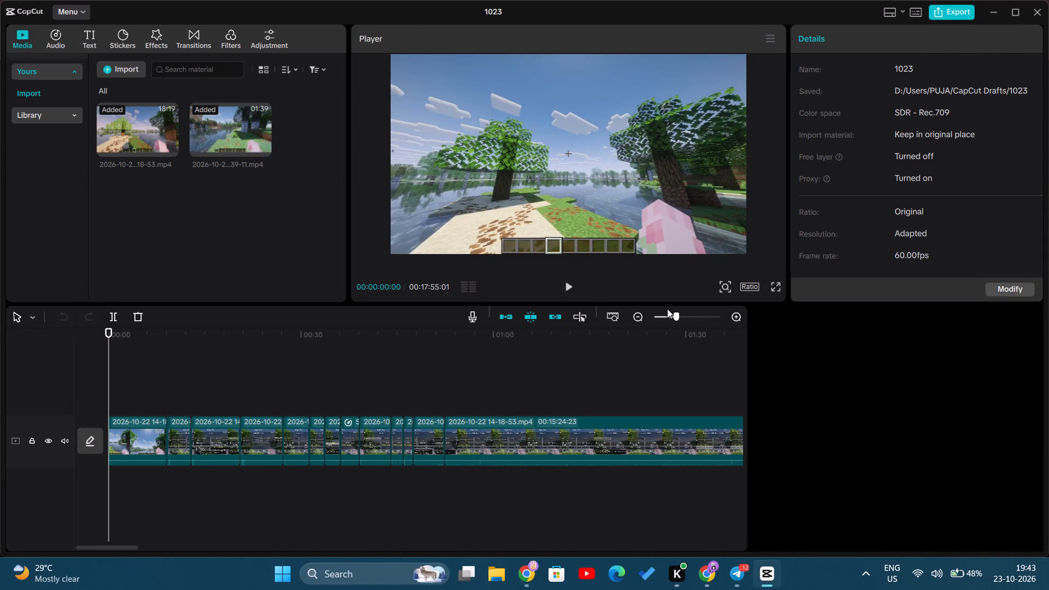
pyautogui.click(686, 314)
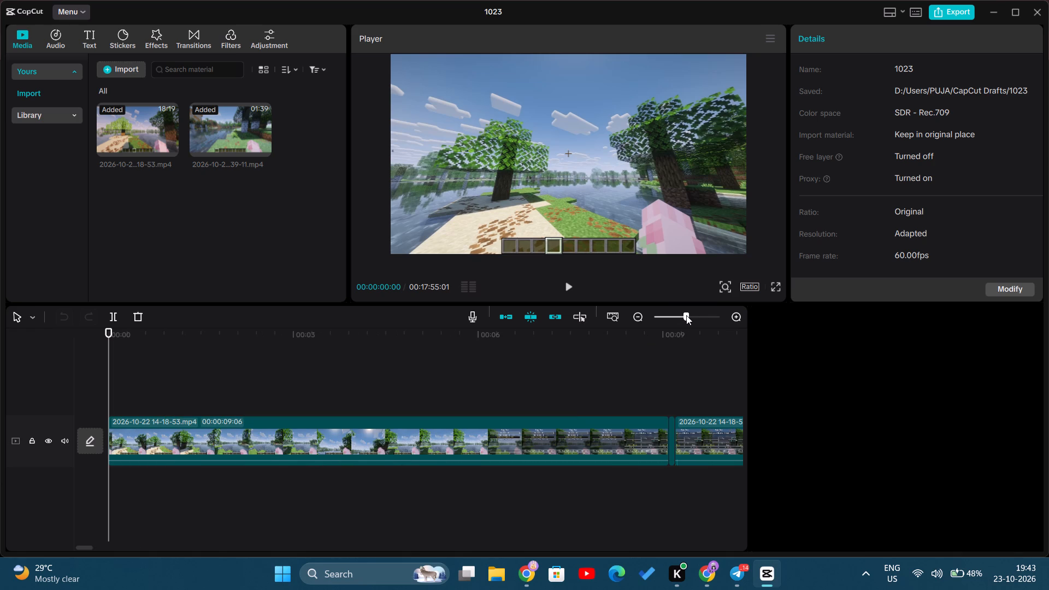
pyautogui.click(686, 315)
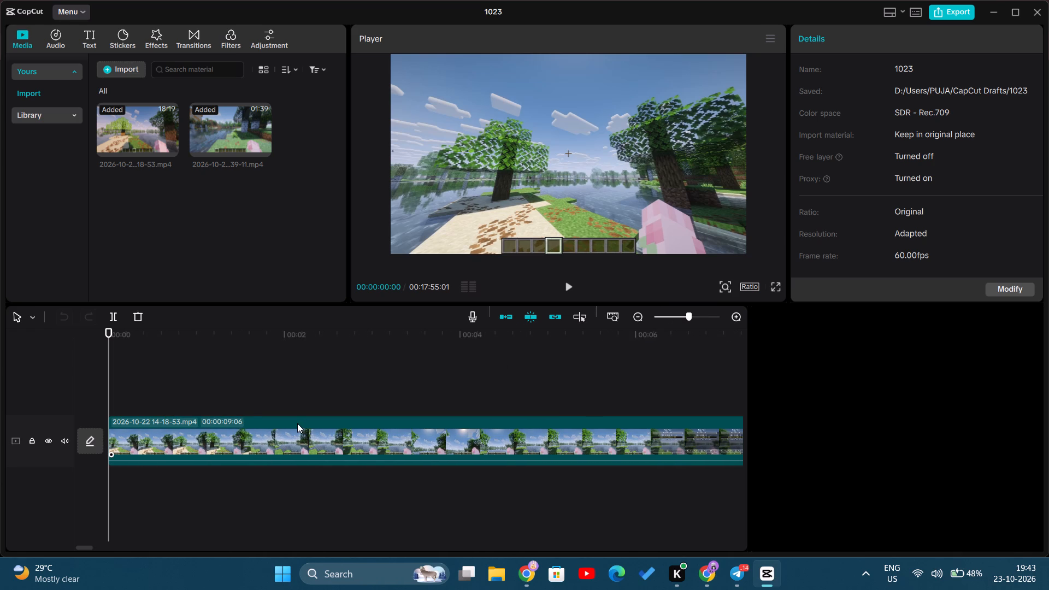
# Switch to Chrome and check the High on Sugar texture pack video page, going back to the previous Minecraft mod video.
pyautogui.click(713, 579)
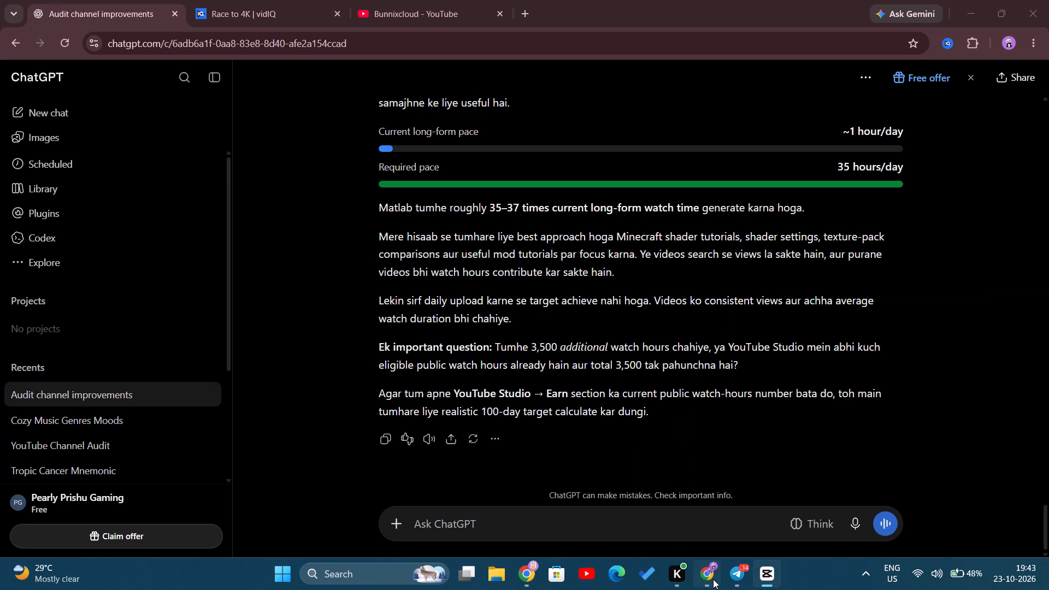
pyautogui.click(517, 571)
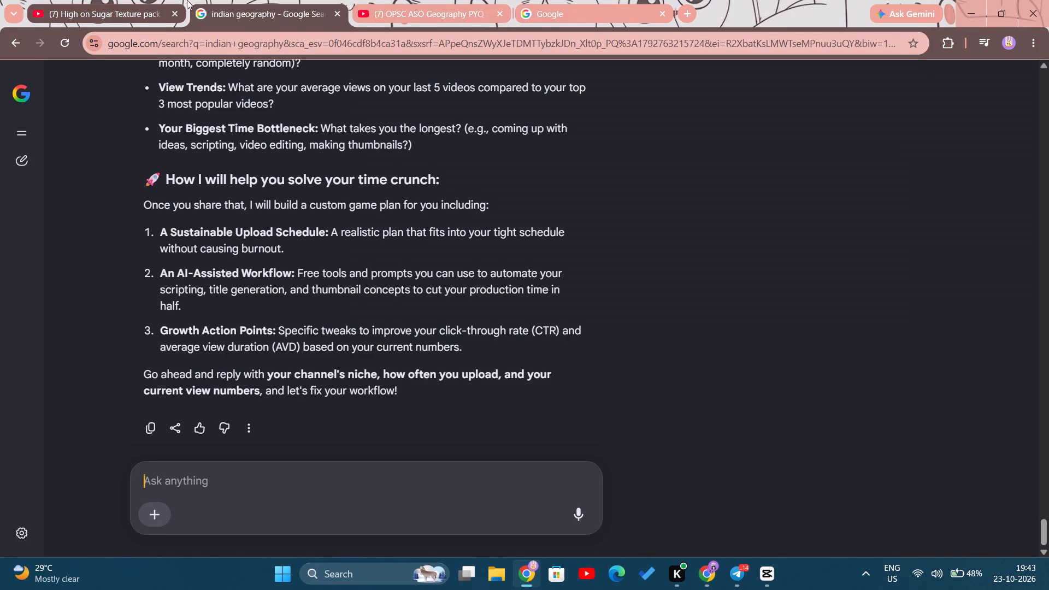
pyautogui.click(83, 5)
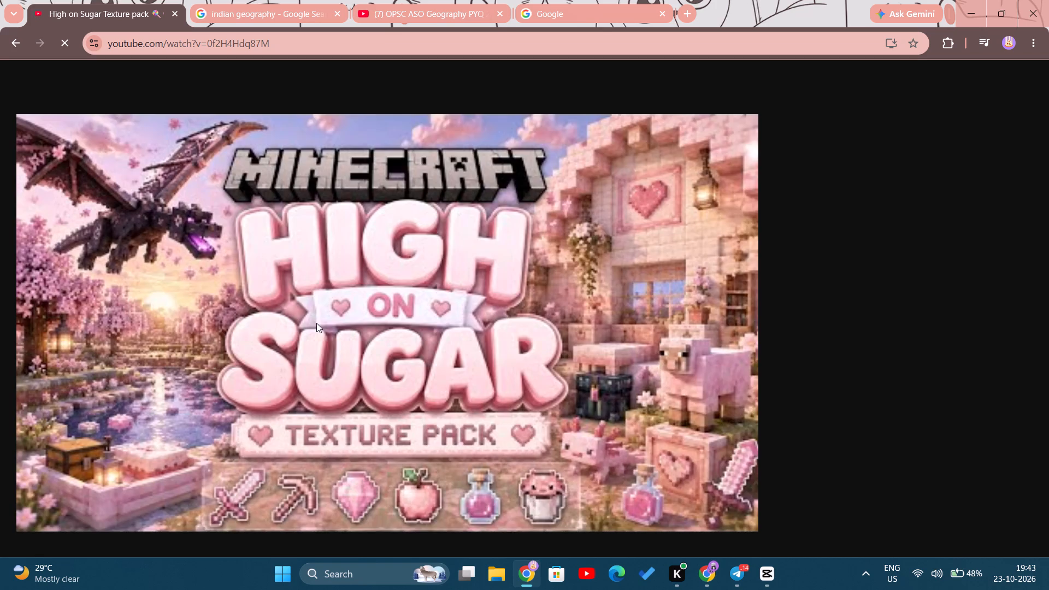
pyautogui.scroll(-2, 108, 332)
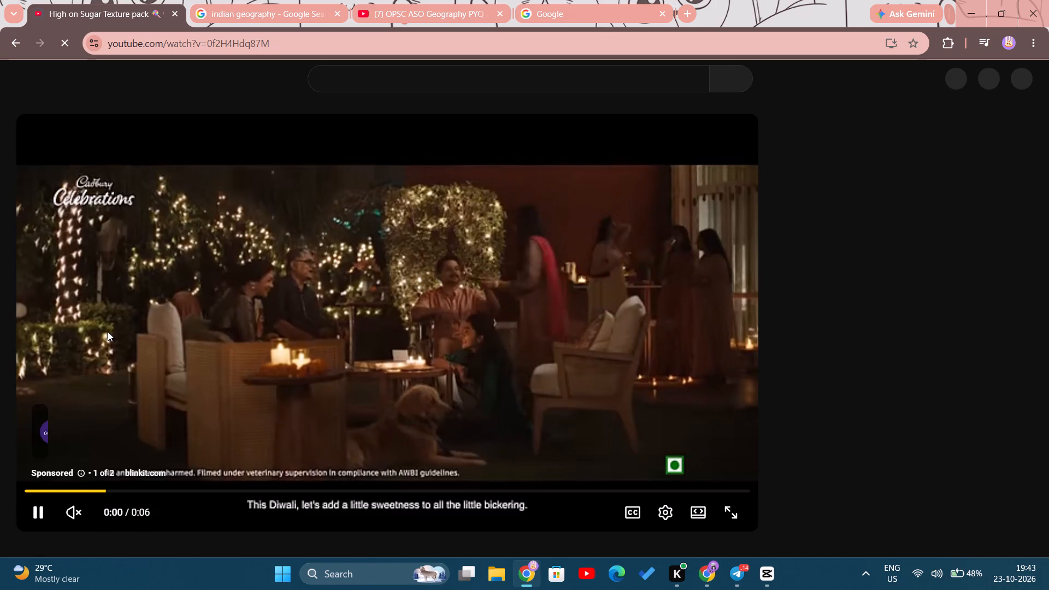
pyautogui.scroll(-1, 108, 332)
pyautogui.scroll(-2, 0, 461)
pyautogui.scroll(-3, 393, 419)
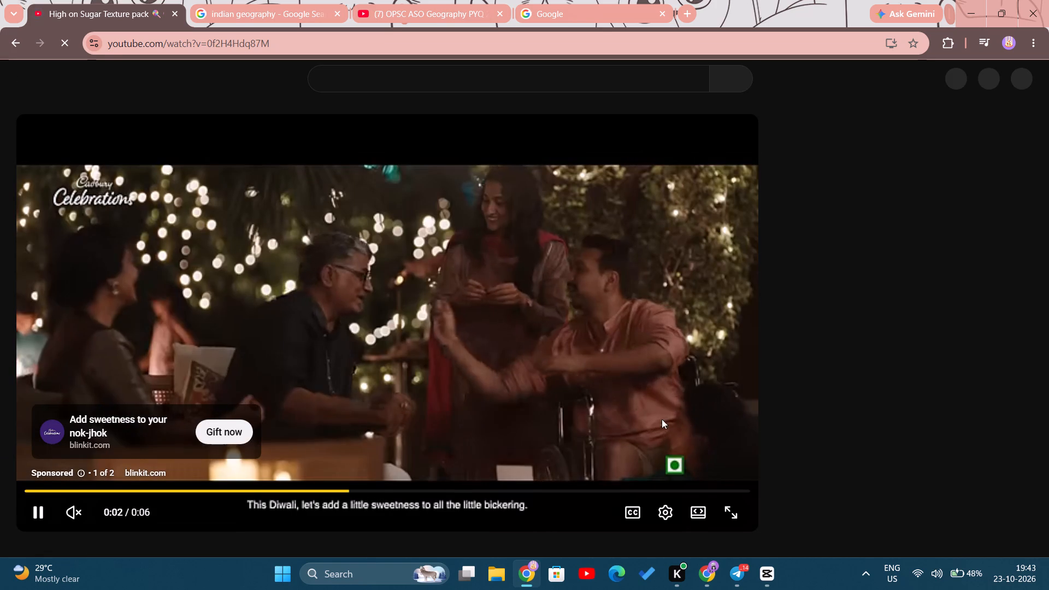
pyautogui.scroll(-1, 662, 419)
pyautogui.click(807, 237)
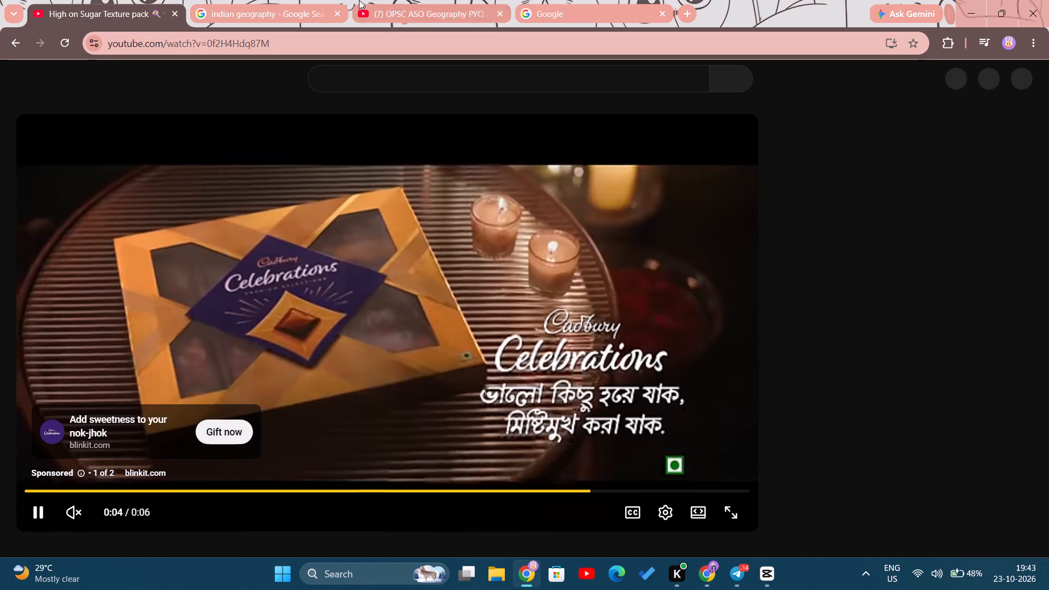
pyautogui.click(384, 8)
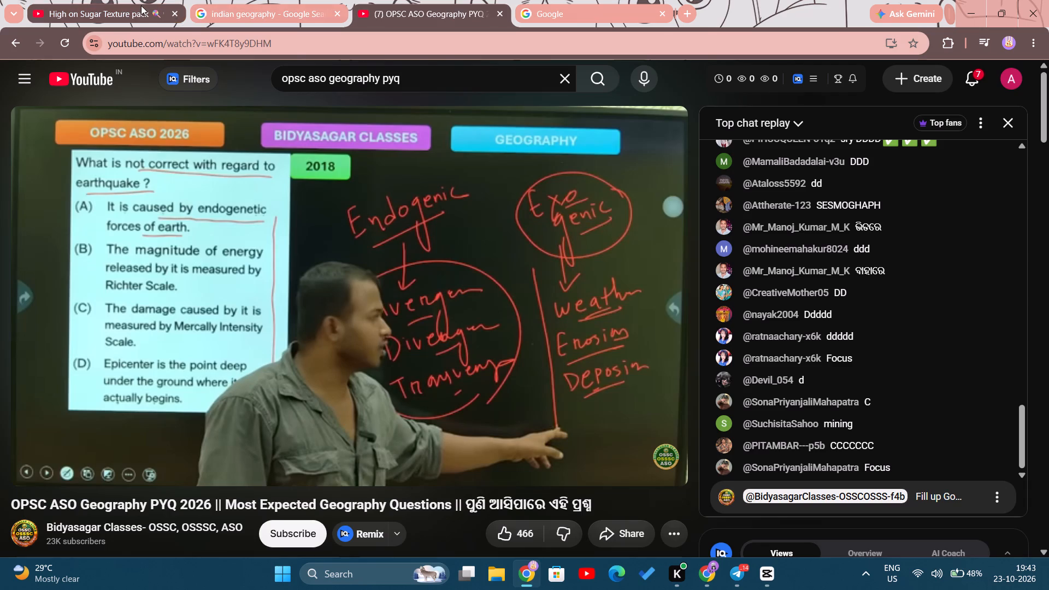
pyautogui.click(92, 0)
pyautogui.scroll(-3, 313, 176)
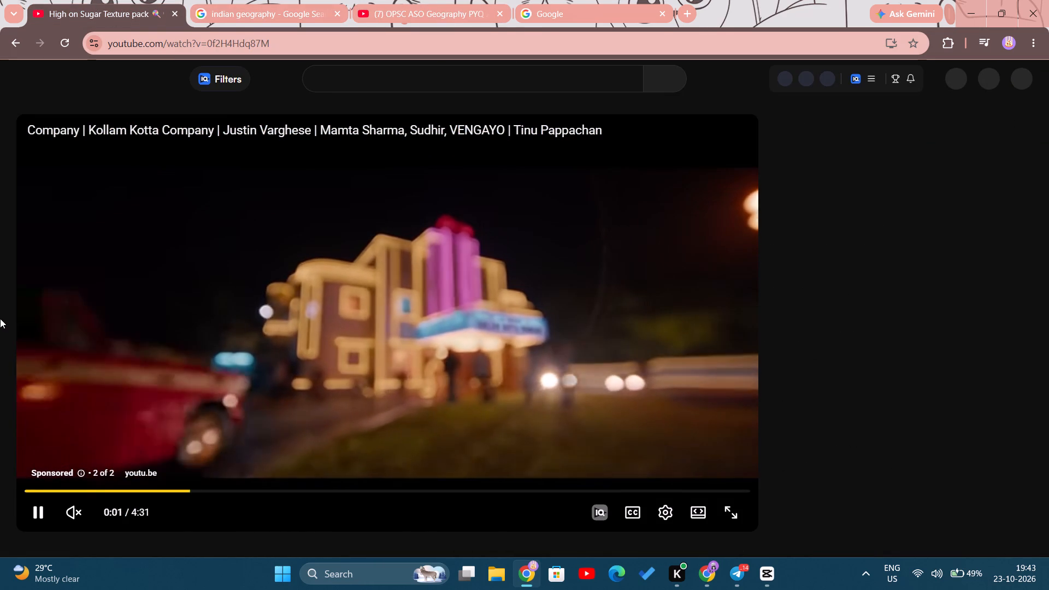
pyautogui.click(15, 45)
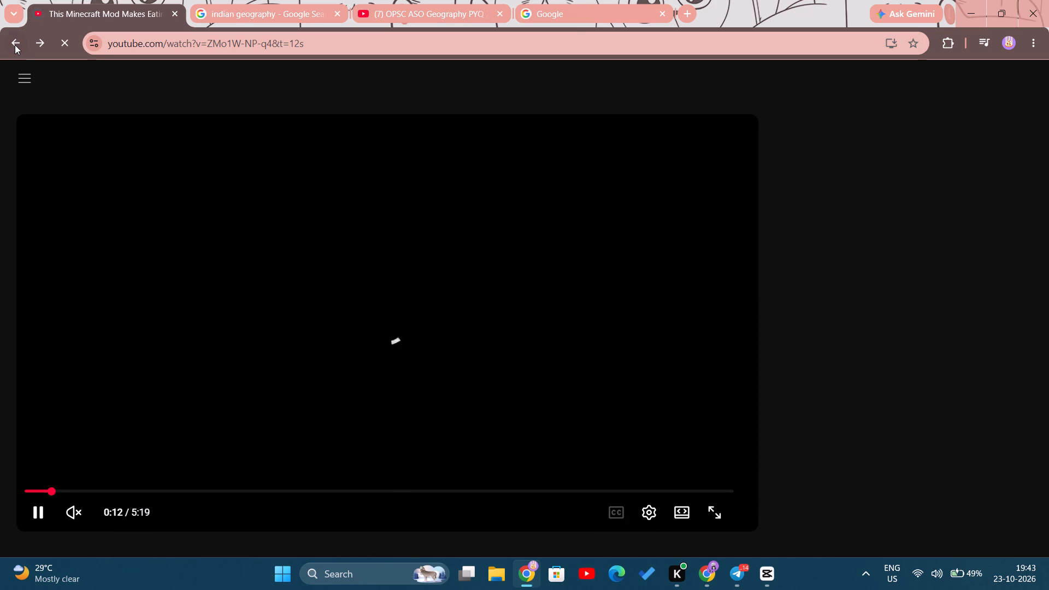
pyautogui.click(411, 13)
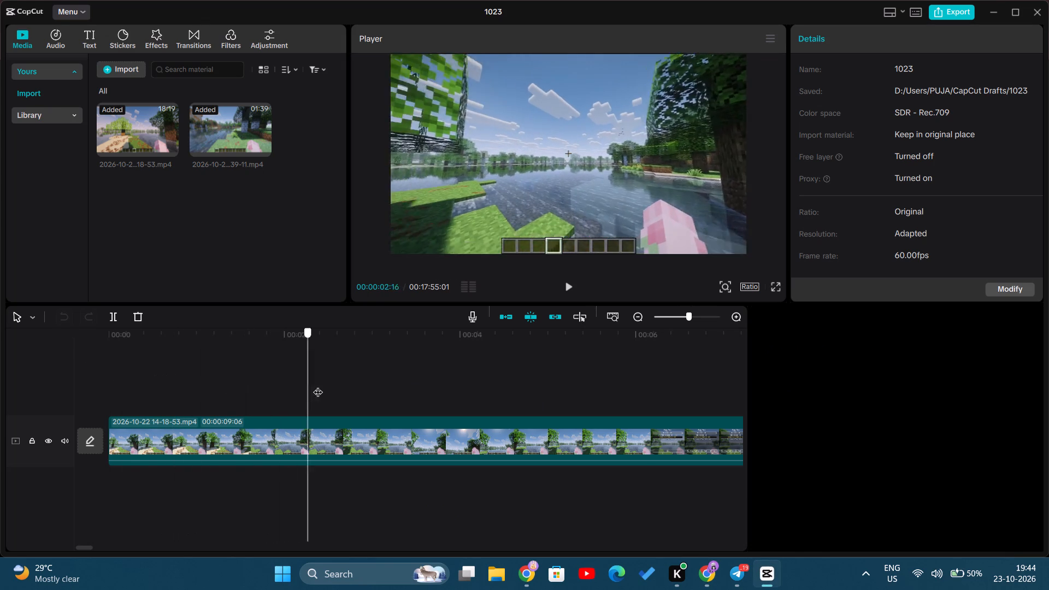
pyautogui.moveTo(318, 385); pyautogui.dragTo(615, 380)
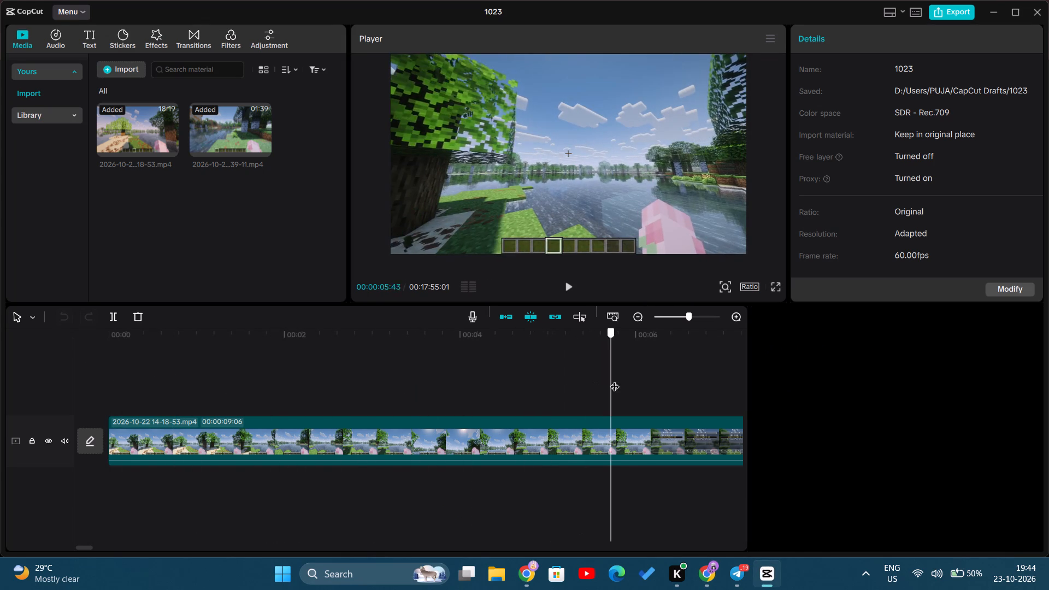
pyautogui.moveTo(615, 380); pyautogui.dragTo(753, 404)
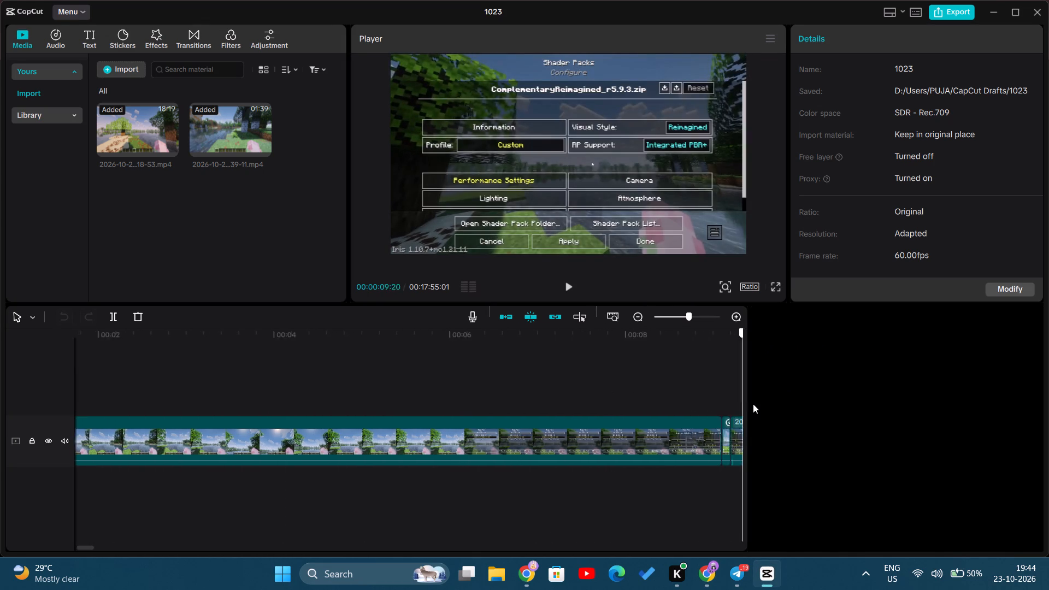
pyautogui.moveTo(753, 404); pyautogui.dragTo(659, 406)
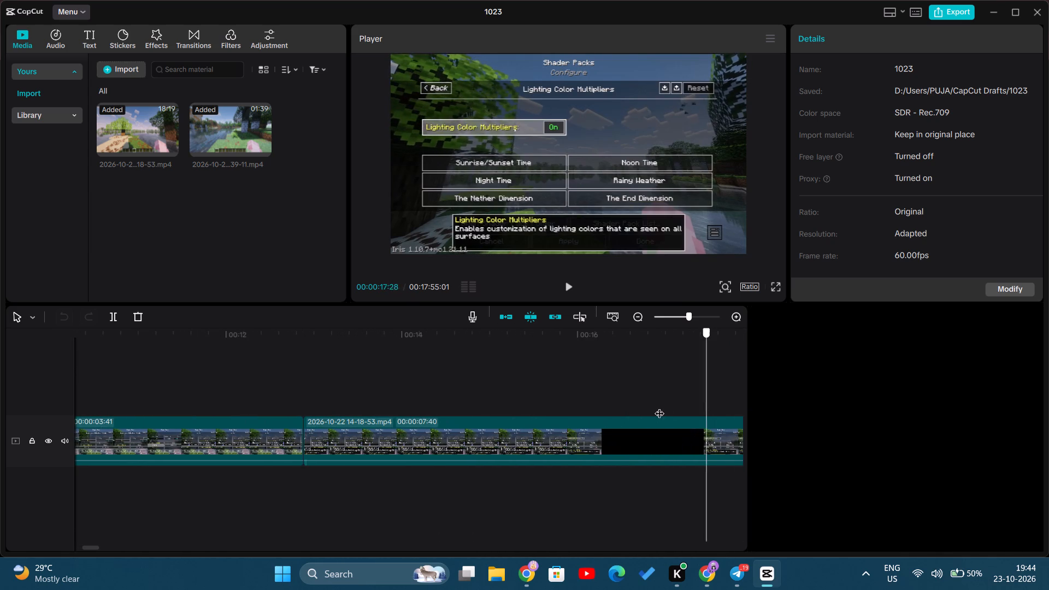
pyautogui.moveTo(659, 406); pyautogui.dragTo(675, 429)
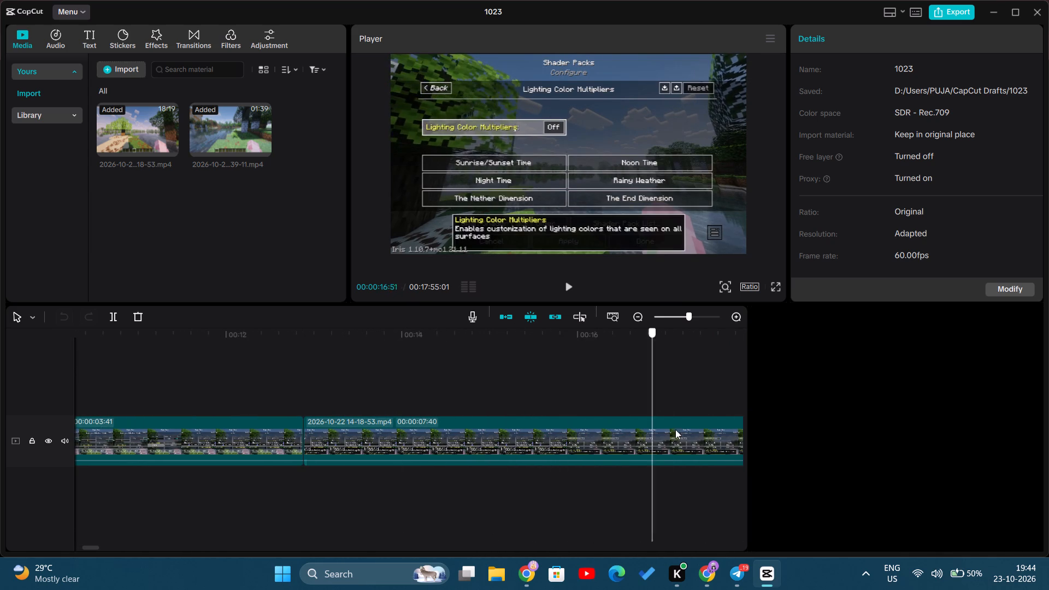
pyautogui.moveTo(675, 429); pyautogui.dragTo(440, 428)
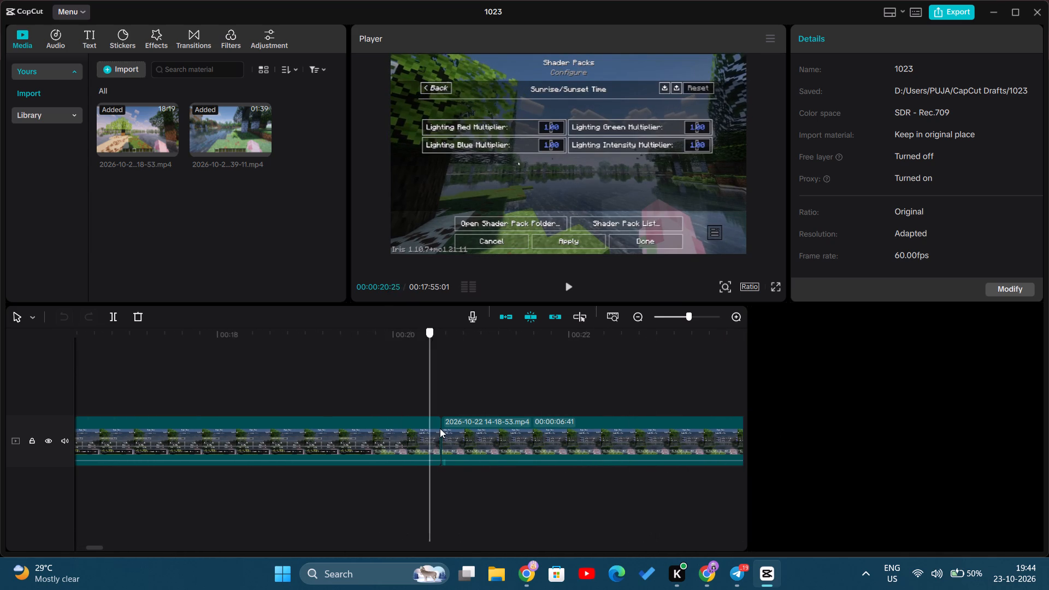
pyautogui.moveTo(440, 428); pyautogui.dragTo(702, 428)
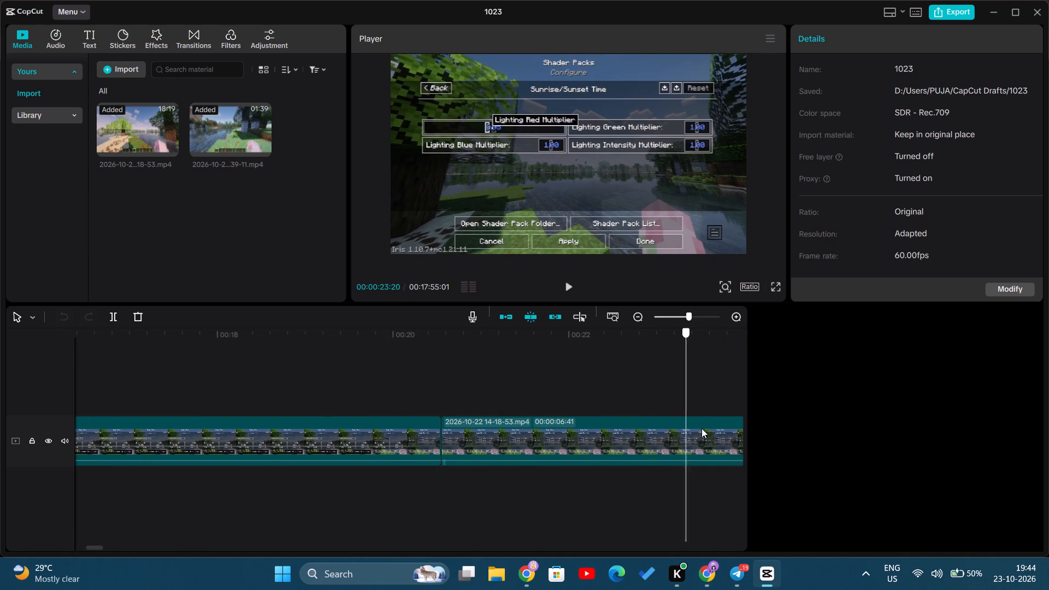
pyautogui.moveTo(702, 428); pyautogui.dragTo(166, 419)
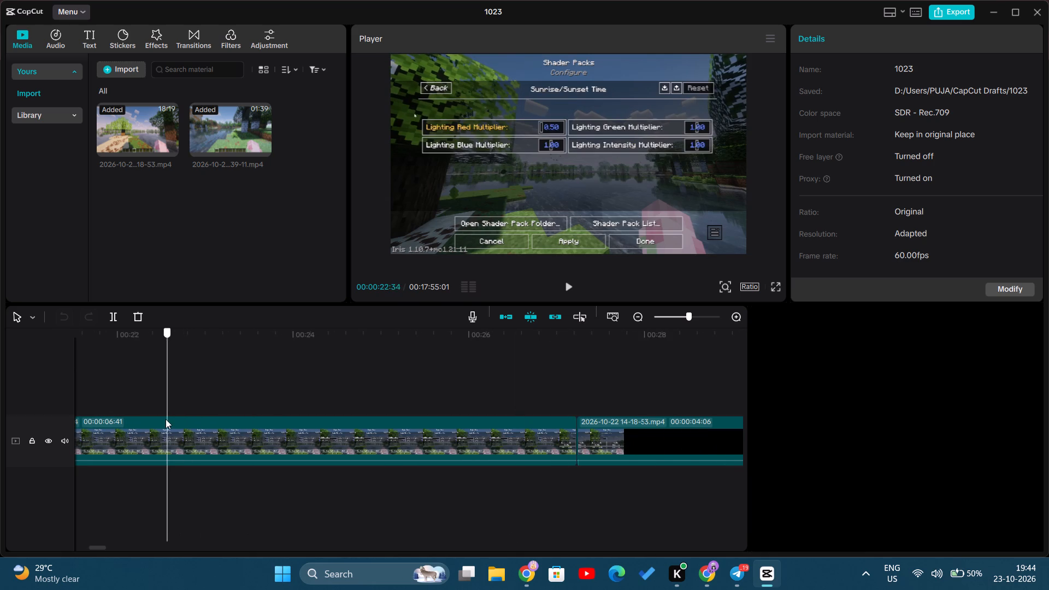
pyautogui.moveTo(166, 419); pyautogui.dragTo(616, 431)
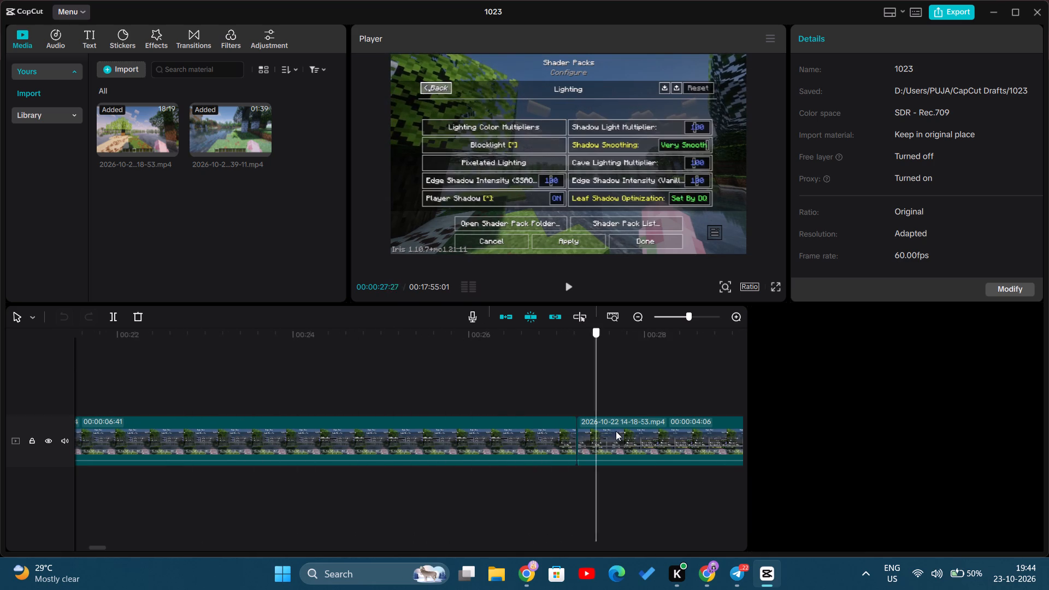
pyautogui.moveTo(616, 431); pyautogui.dragTo(264, 434)
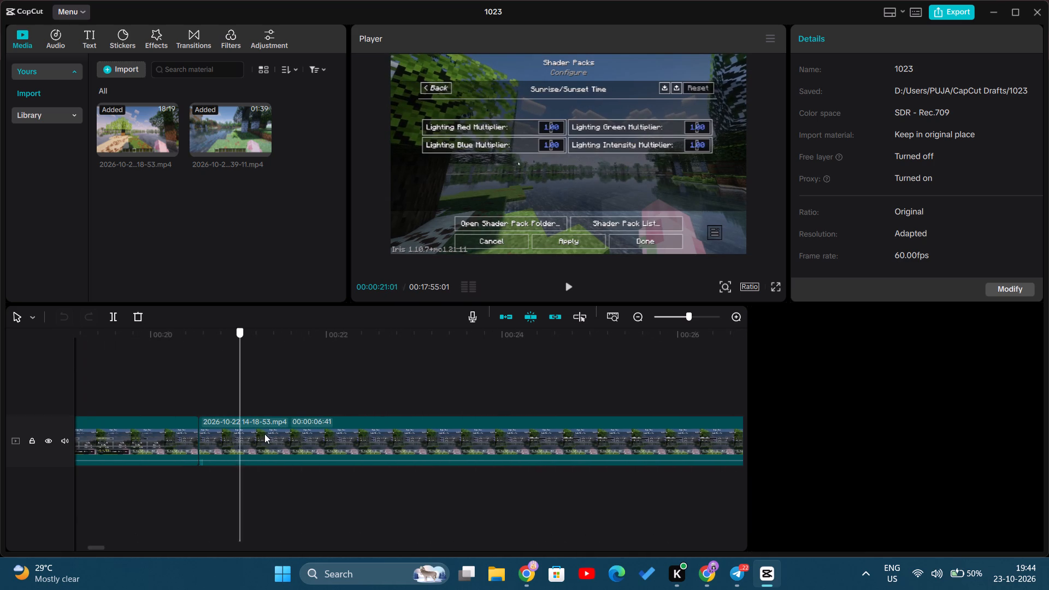
pyautogui.moveTo(264, 434); pyautogui.dragTo(267, 434)
pyautogui.click(711, 571)
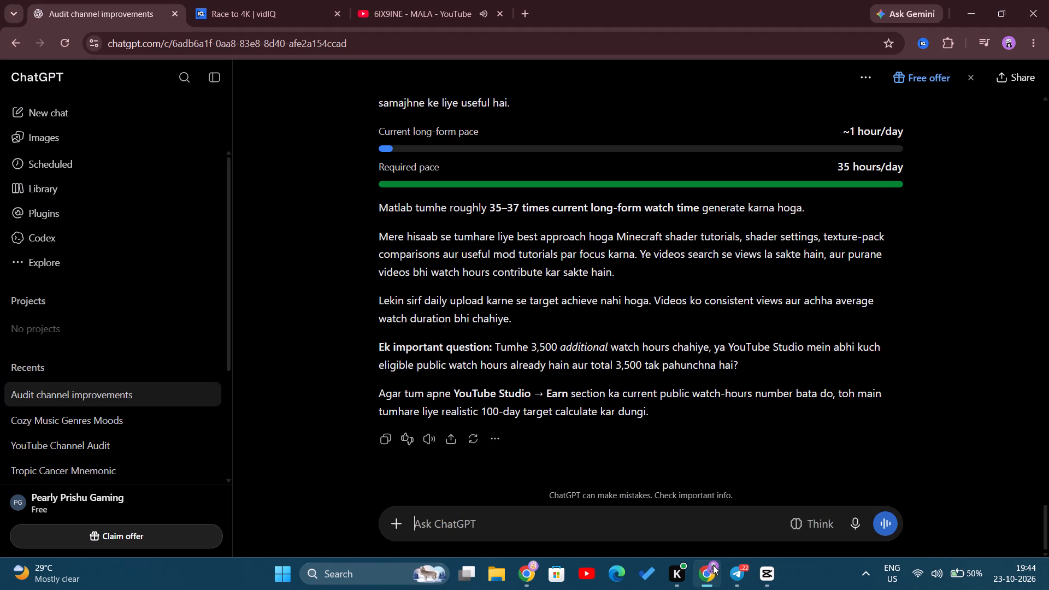
pyautogui.click(753, 569)
pyautogui.click(568, 296)
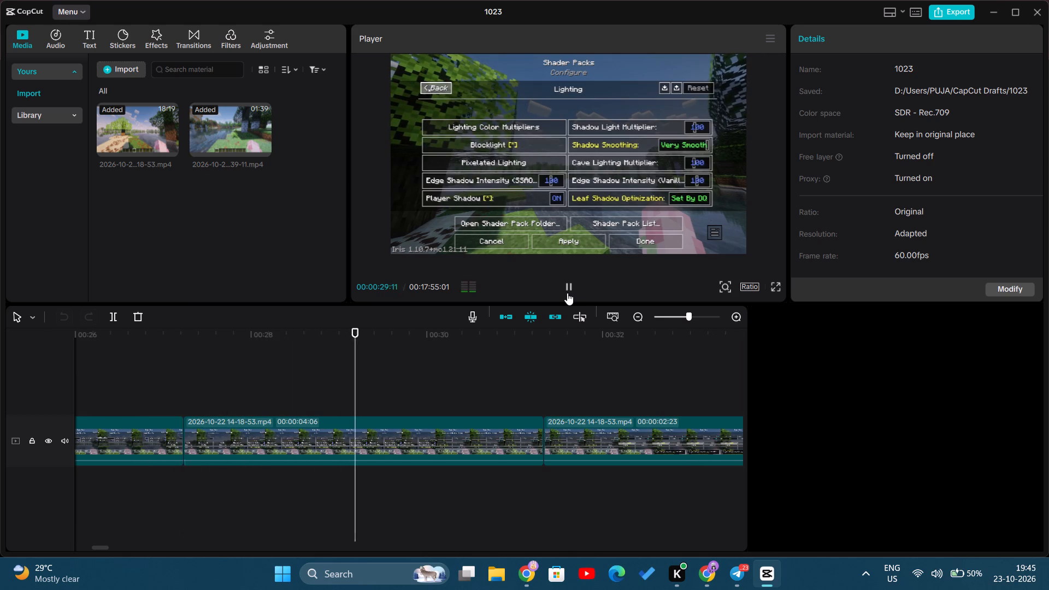
# Split the gameplay clip showing the Lighting settings page at 00:00:27:40.
pyautogui.click(261, 365)
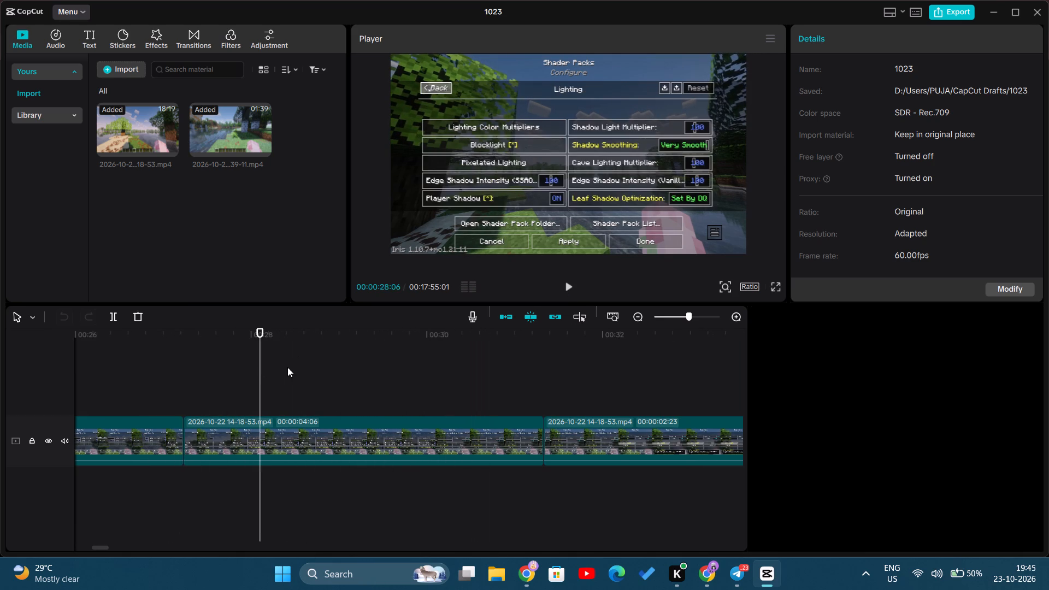
pyautogui.click(266, 367)
pyautogui.moveTo(261, 364); pyautogui.dragTo(311, 366)
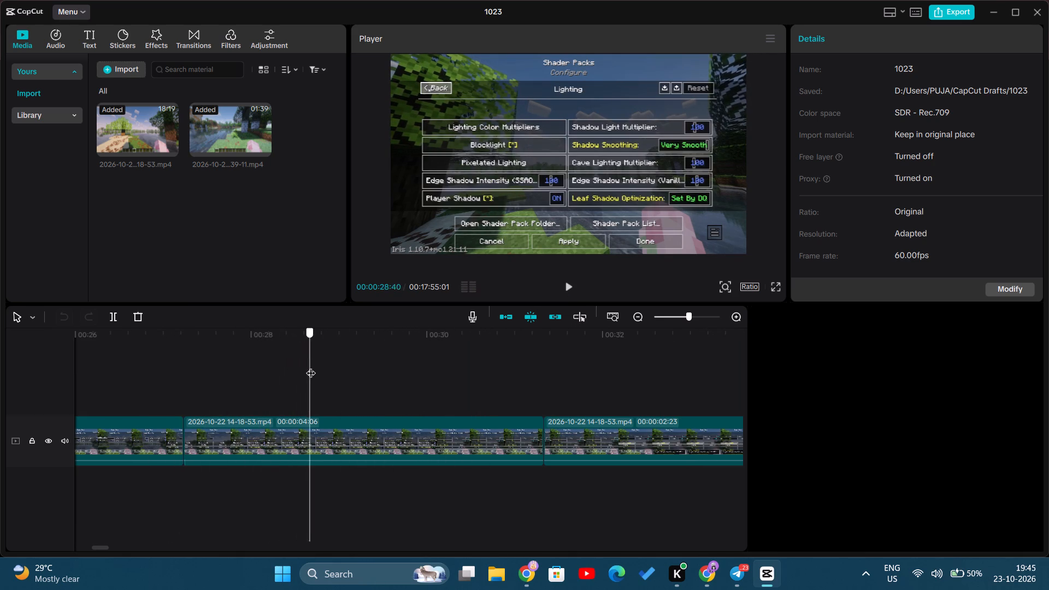
pyautogui.moveTo(311, 366); pyautogui.dragTo(240, 368)
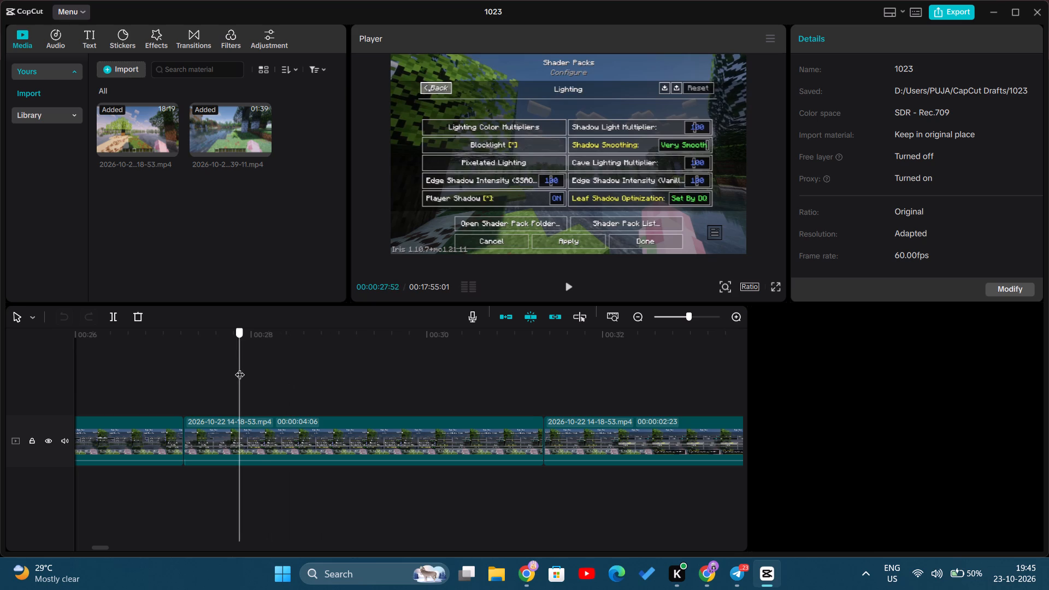
pyautogui.moveTo(240, 368); pyautogui.dragTo(239, 373)
pyautogui.moveTo(237, 373); pyautogui.dragTo(184, 365)
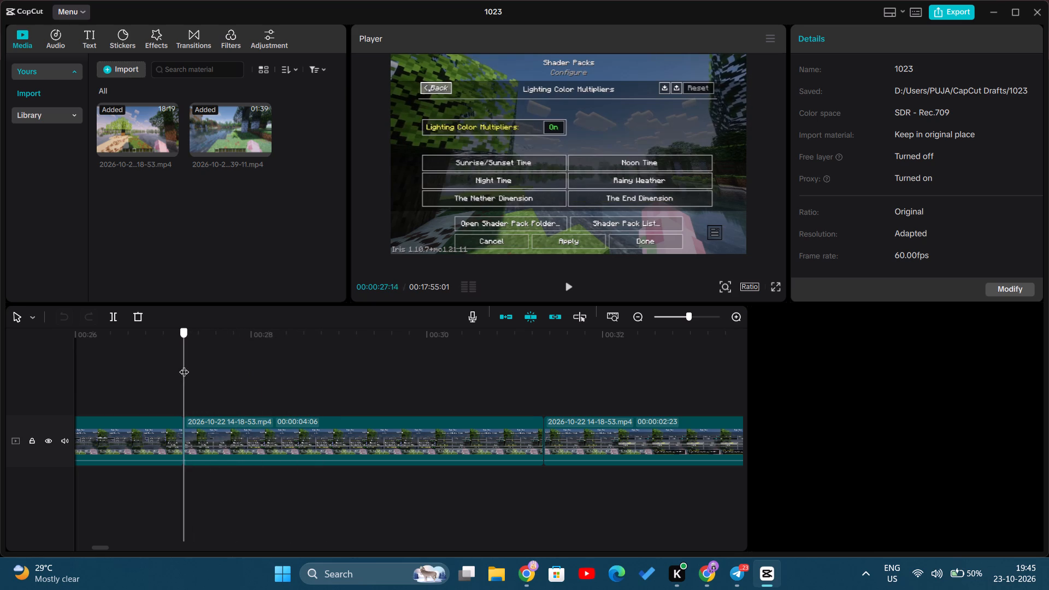
pyautogui.moveTo(184, 365); pyautogui.dragTo(222, 367)
pyautogui.click(118, 317)
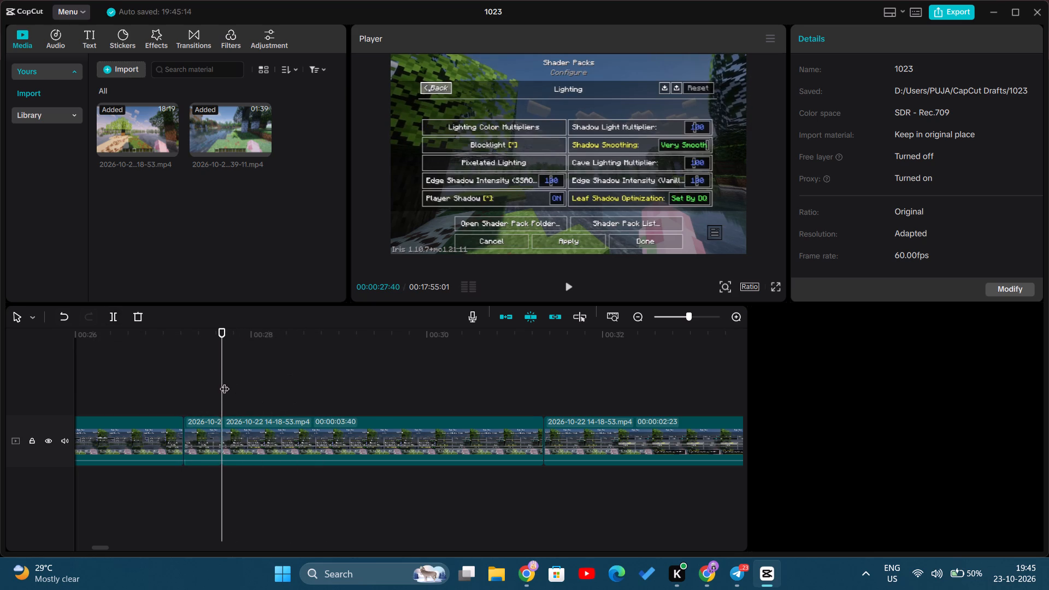
# Split the same Lighting page clip again at 00:00:29:44 and delete the segment between the two cuts.
pyautogui.moveTo(223, 379); pyautogui.dragTo(425, 387)
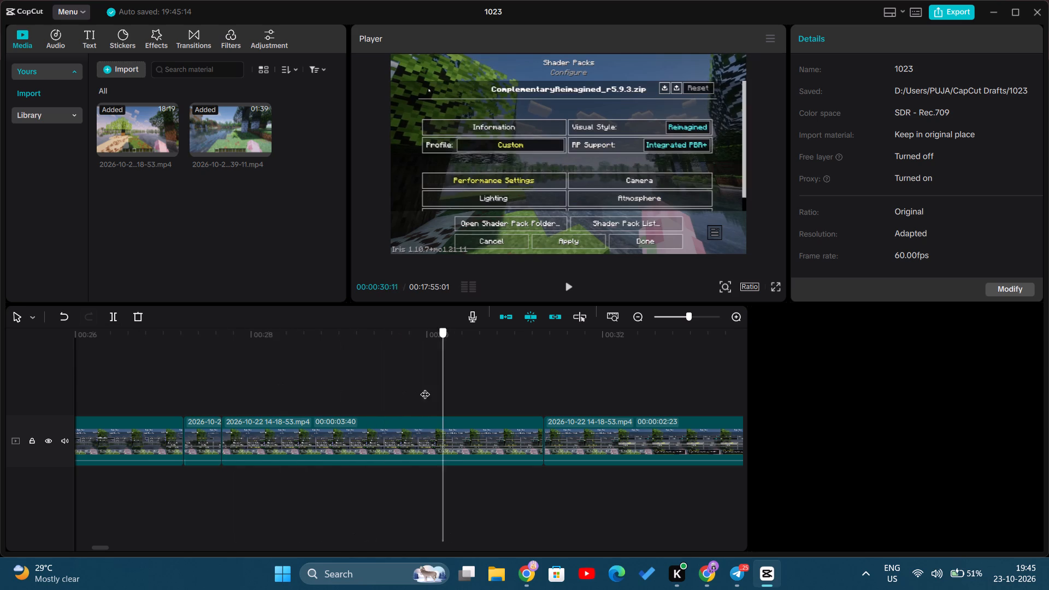
pyautogui.moveTo(425, 387); pyautogui.dragTo(403, 382)
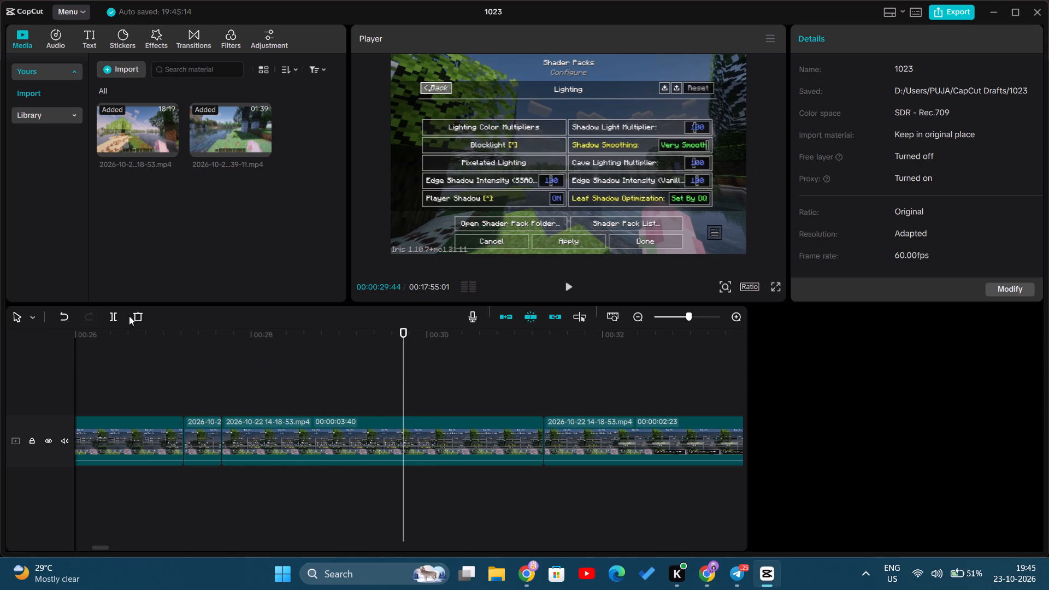
pyautogui.click(121, 314)
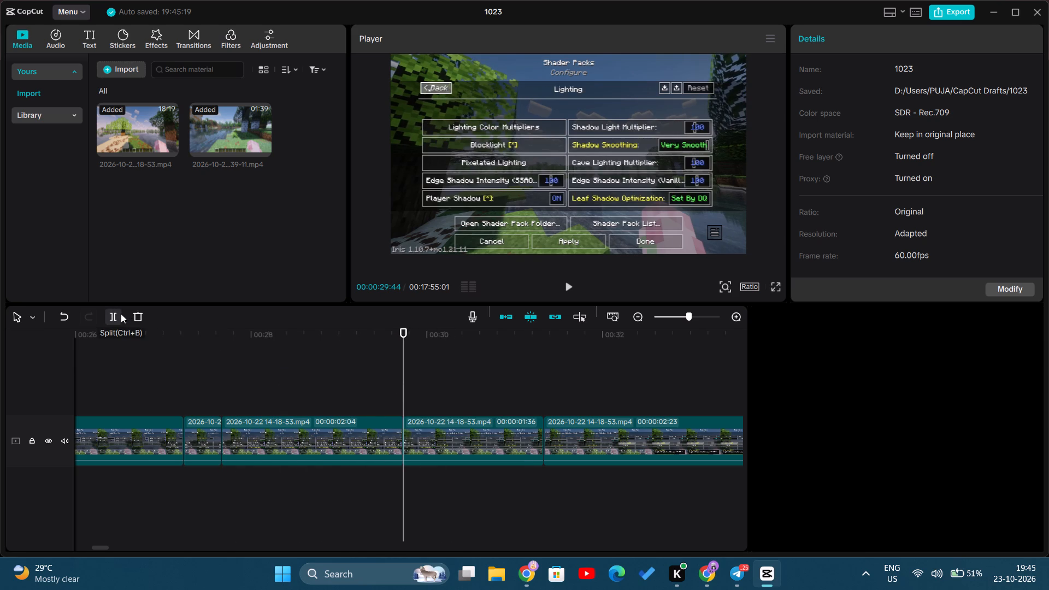
pyautogui.click(299, 440)
pyautogui.click(322, 422)
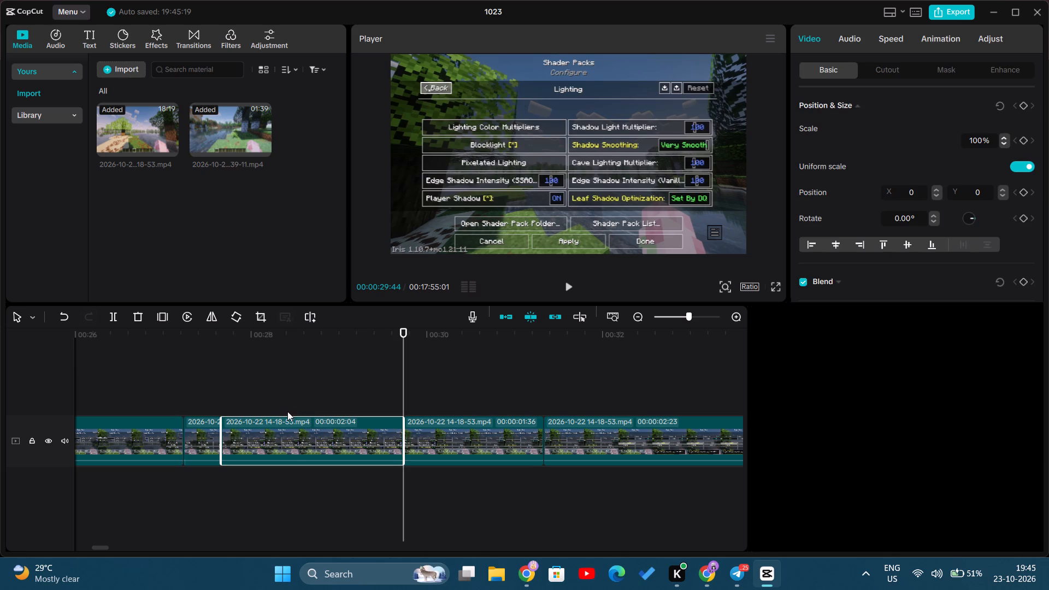
pyautogui.click(134, 314)
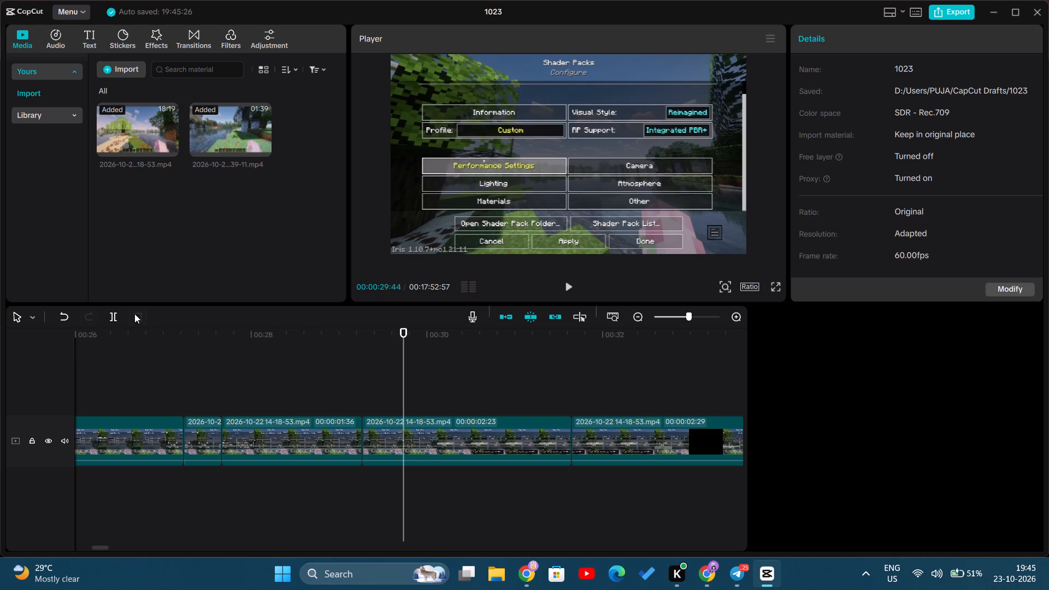
# Play back the footage from 00:00:27:40 to check the join where the Lighting page segment was removed.
pyautogui.click(219, 385)
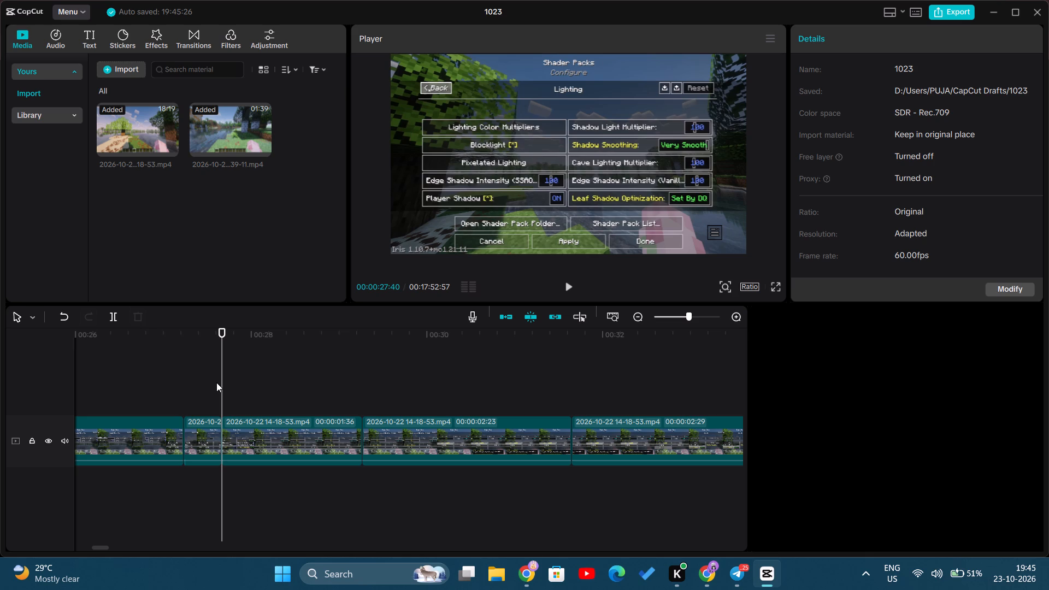
pyautogui.click(567, 293)
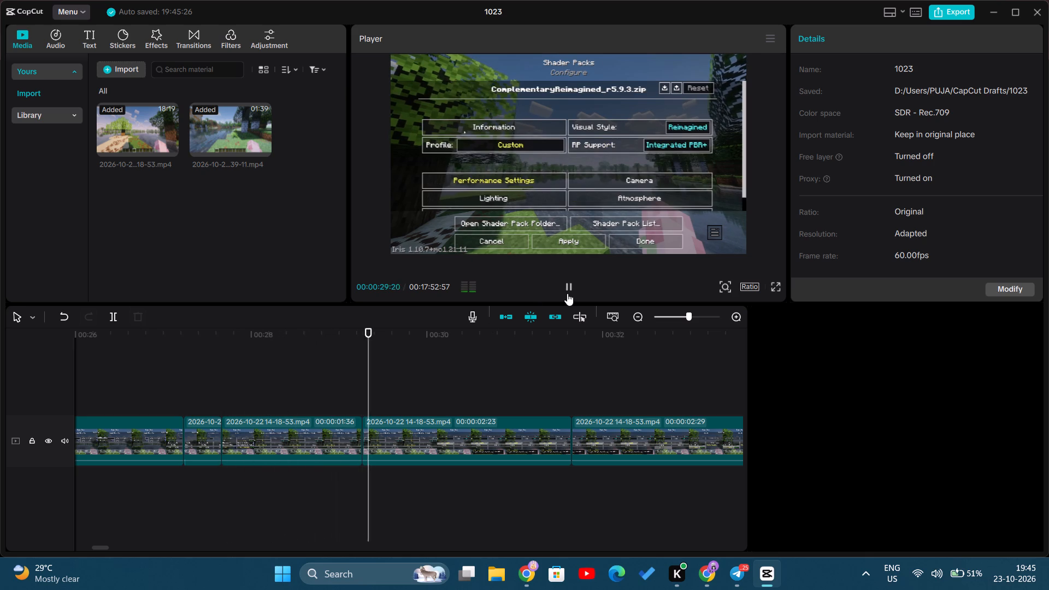
pyautogui.click(207, 376)
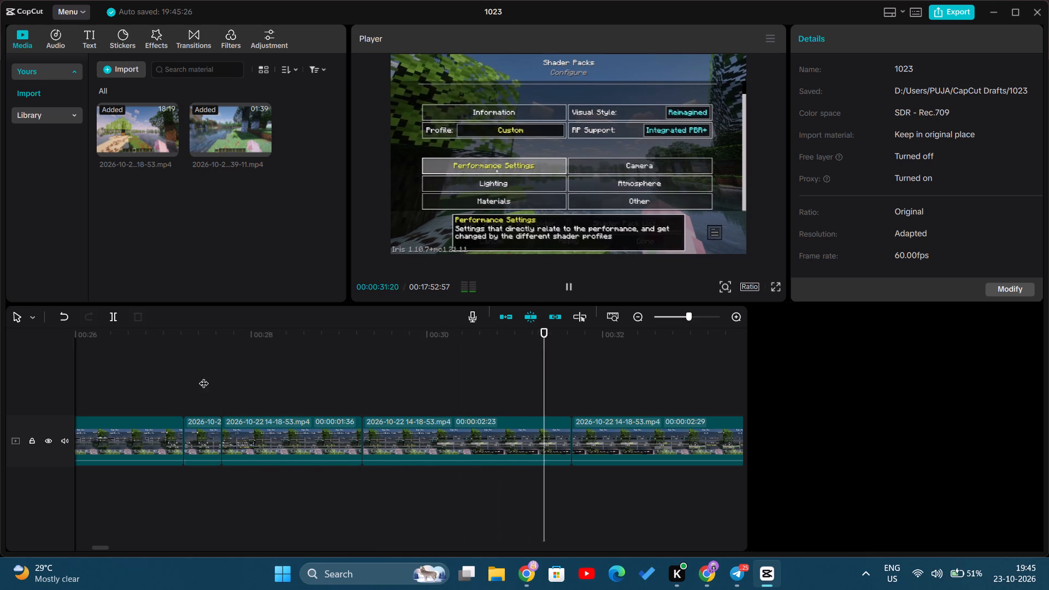
pyautogui.moveTo(203, 376); pyautogui.dragTo(173, 375)
pyautogui.click(568, 287)
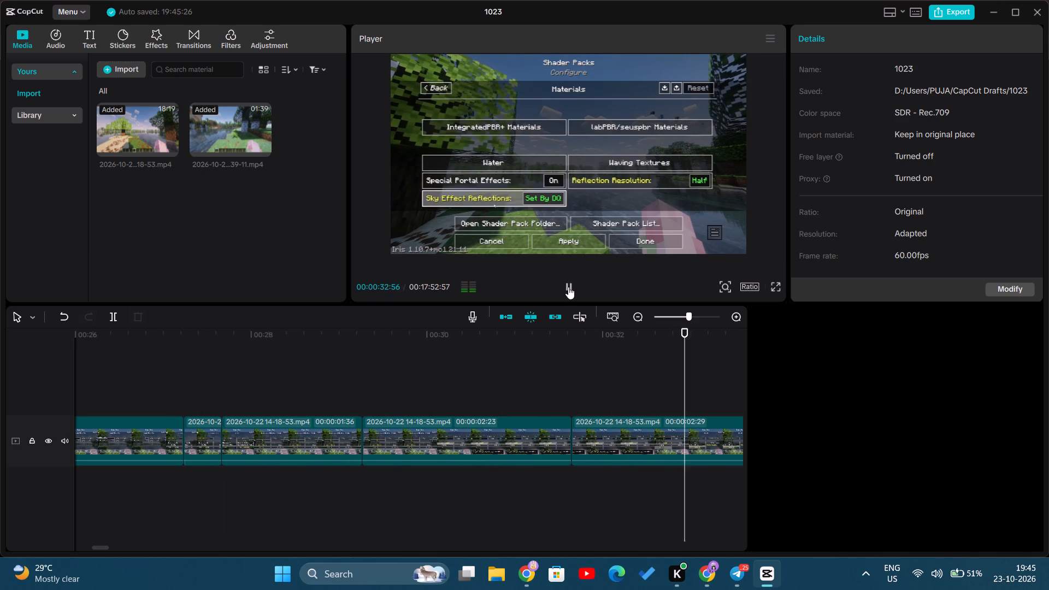
# Scrub and replay the Materials page footage between about 00:00:31 and 00:00:36 to check its pacing.
pyautogui.click(307, 388)
pyautogui.moveTo(135, 376); pyautogui.dragTo(95, 391)
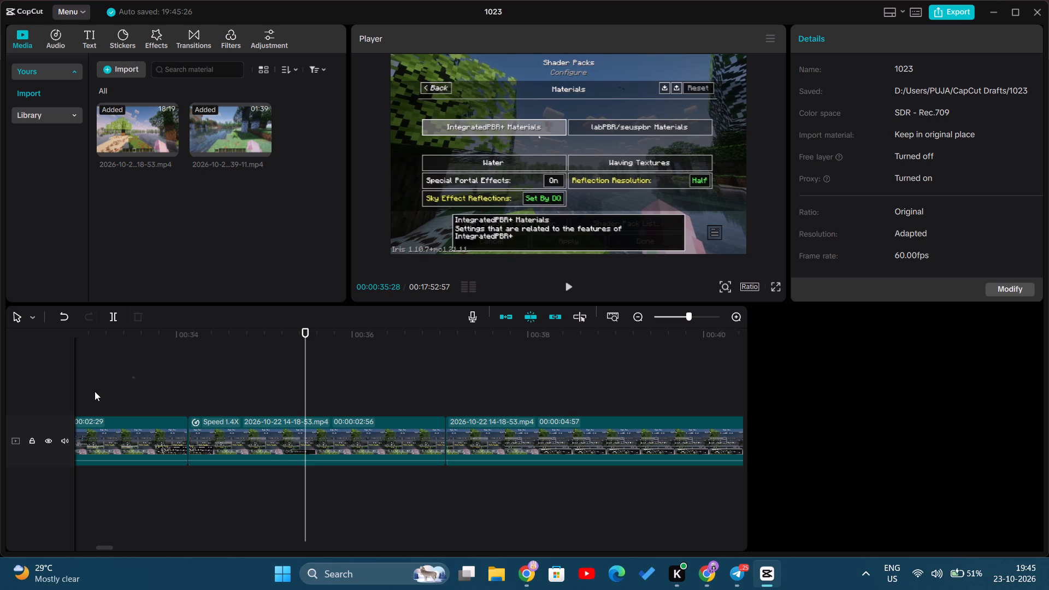
pyautogui.moveTo(95, 391); pyautogui.dragTo(67, 393)
pyautogui.click(160, 390)
pyautogui.moveTo(150, 385); pyautogui.dragTo(107, 379)
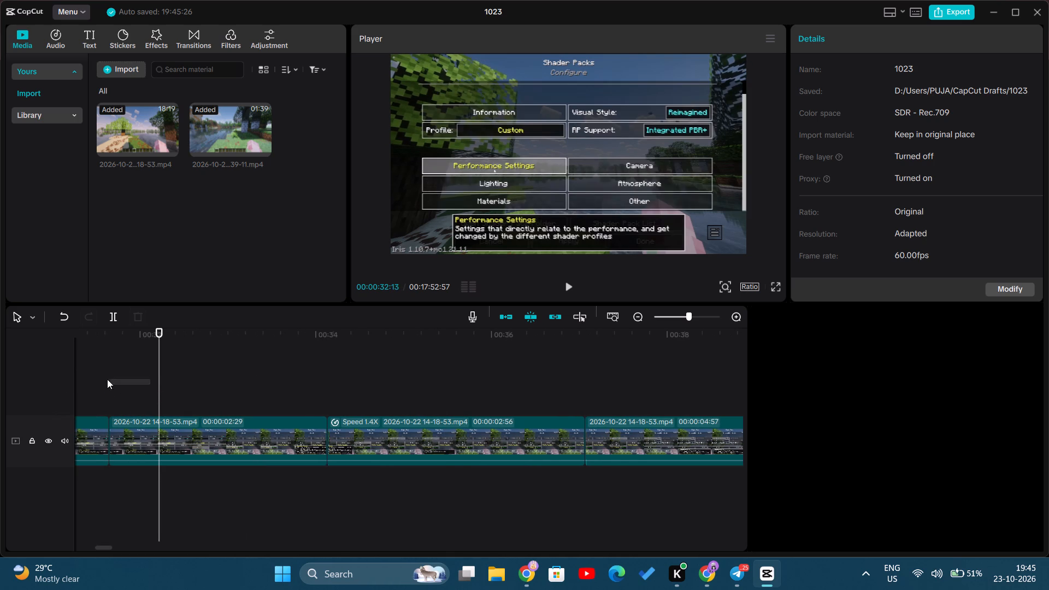
pyautogui.moveTo(107, 379); pyautogui.dragTo(104, 377)
pyautogui.click(131, 388)
pyautogui.moveTo(132, 388); pyautogui.dragTo(111, 382)
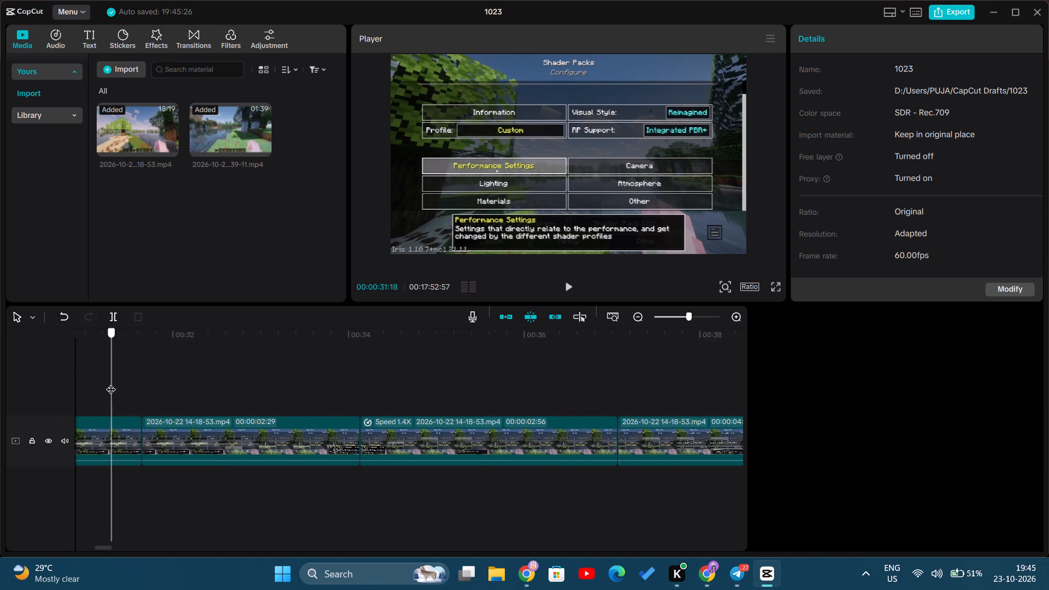
pyautogui.moveTo(111, 382); pyautogui.dragTo(438, 402)
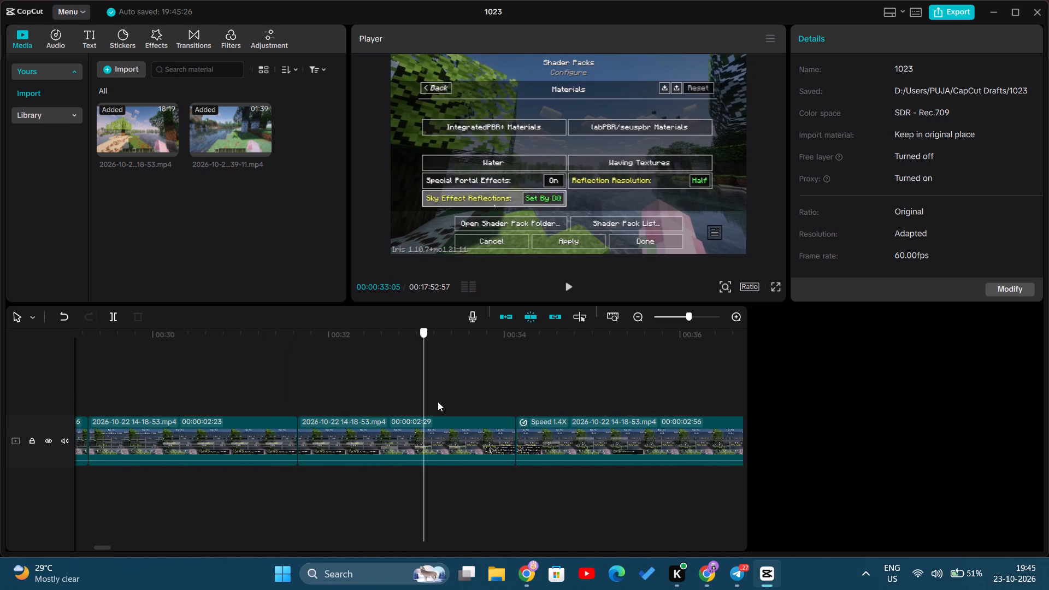
pyautogui.moveTo(438, 402); pyautogui.dragTo(320, 381)
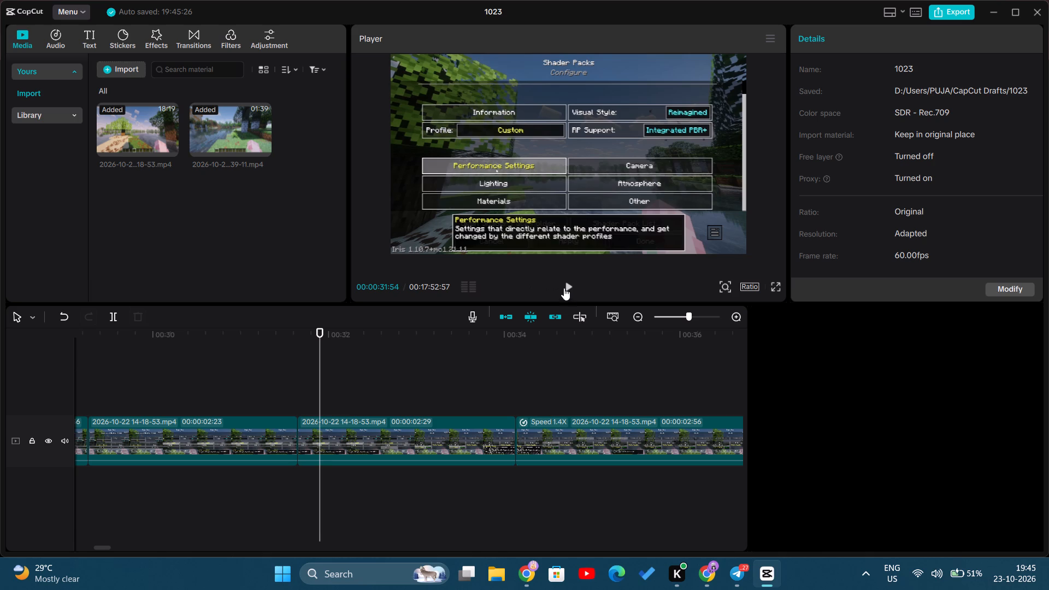
pyautogui.click(568, 291)
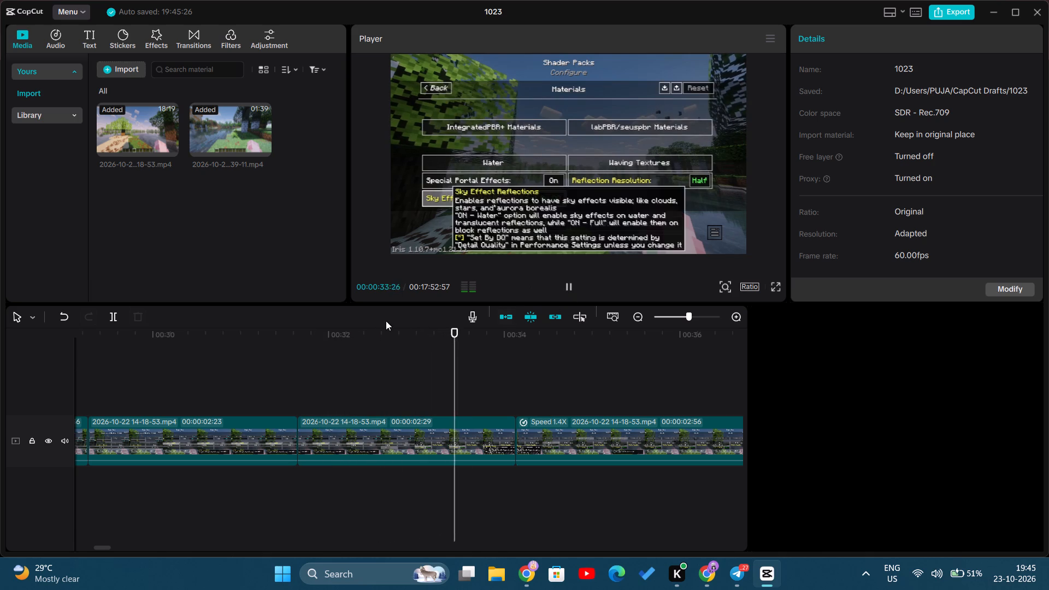
pyautogui.click(297, 365)
pyautogui.moveTo(297, 365); pyautogui.dragTo(273, 365)
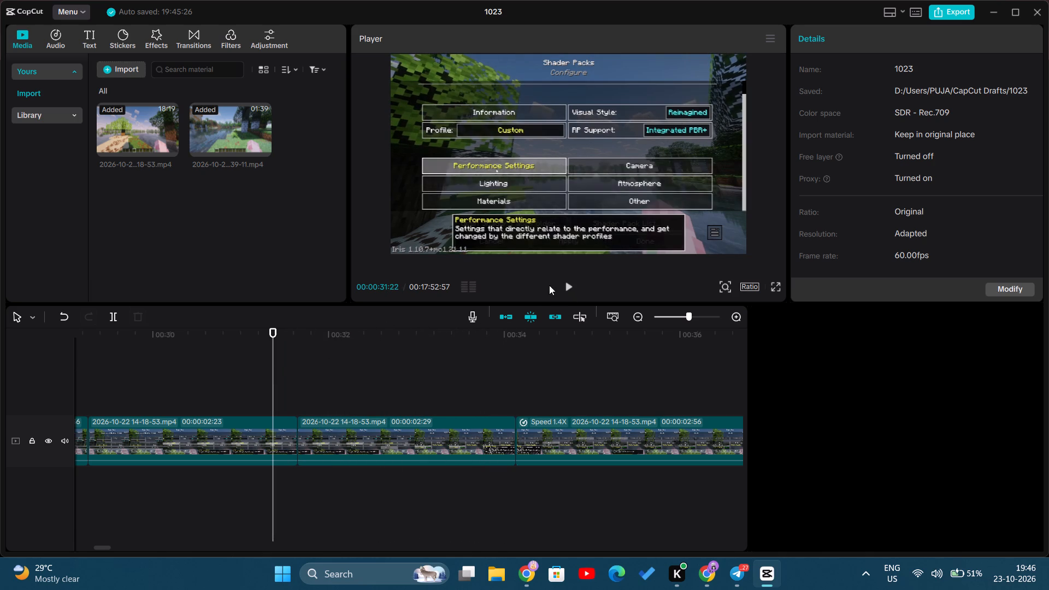
pyautogui.click(567, 288)
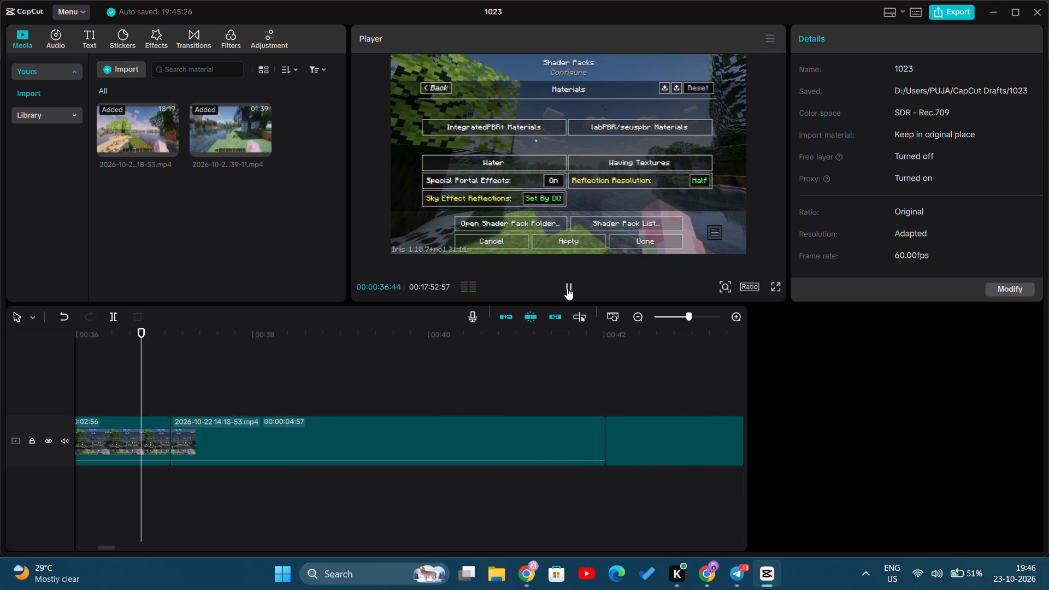
# Return to about 00:00:33 and play the footage through to the Performance Settings page at about 00:00:57.
pyautogui.moveTo(142, 371); pyautogui.dragTo(130, 379)
pyautogui.click(130, 379)
pyautogui.moveTo(130, 379); pyautogui.dragTo(338, 395)
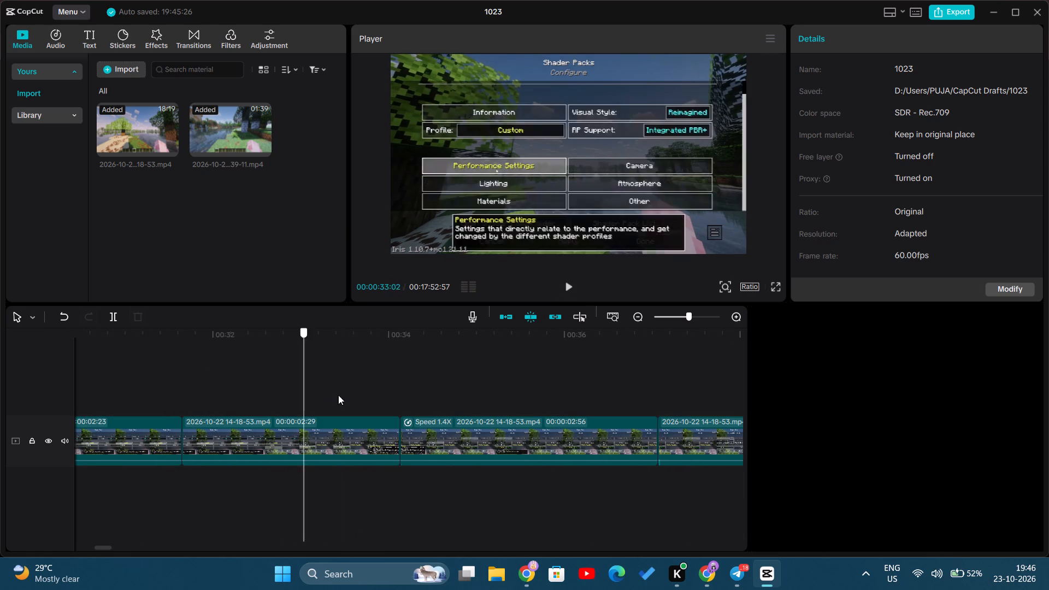
pyautogui.moveTo(338, 395); pyautogui.dragTo(327, 395)
pyautogui.click(569, 290)
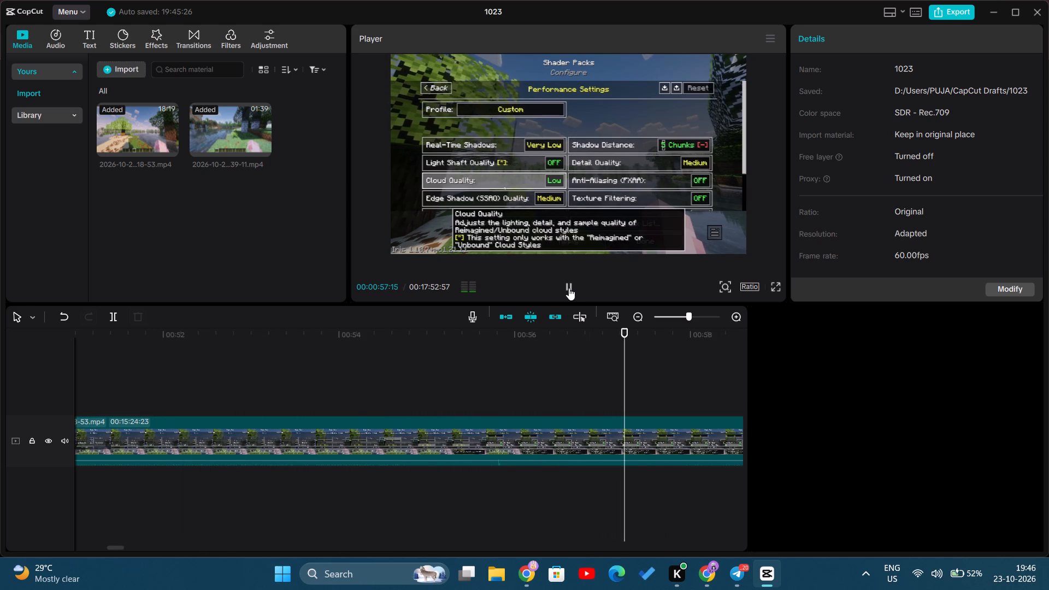
# Scrub back from about 00:01:00 and replay the Sunrise/Sunset Time and Materials footage, continuing from 00:00:30 to the Performance Settings page.
pyautogui.moveTo(396, 298); pyautogui.dragTo(388, 311)
pyautogui.click(315, 376)
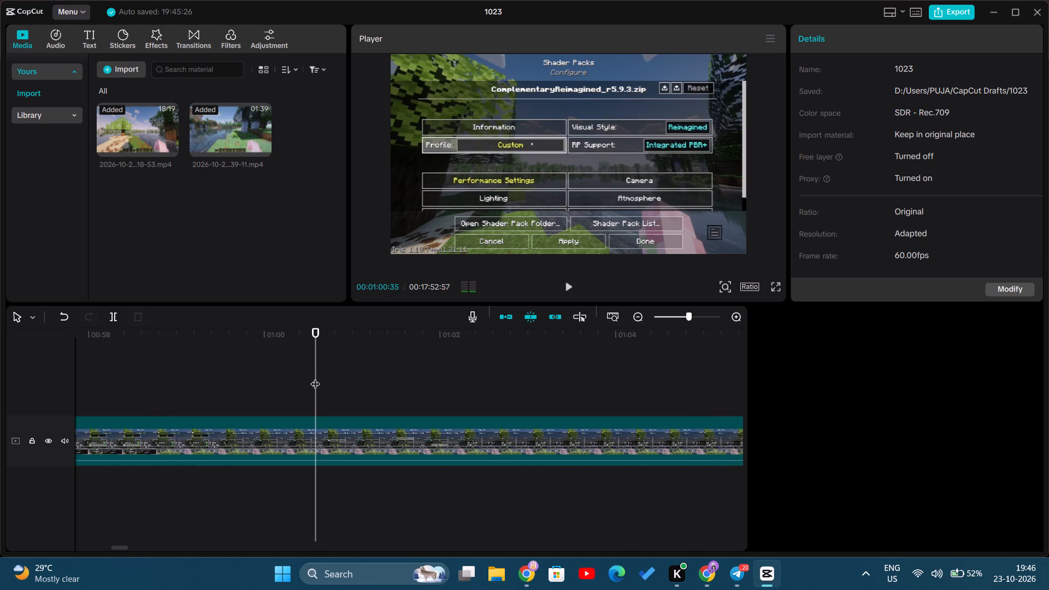
pyautogui.moveTo(310, 377); pyautogui.dragTo(155, 412)
pyautogui.click(198, 398)
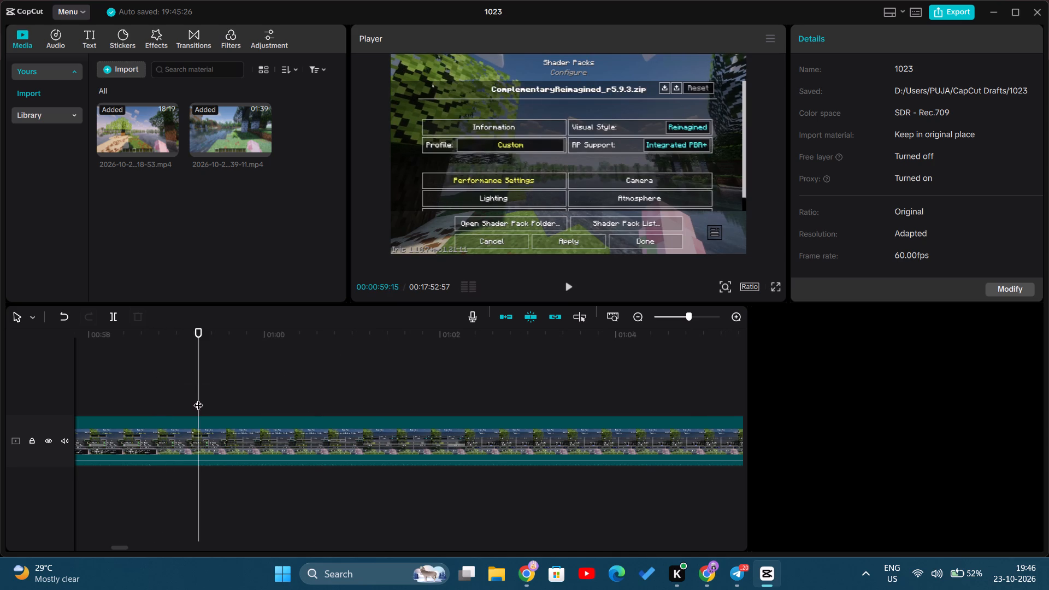
pyautogui.moveTo(198, 398); pyautogui.dragTo(9, 407)
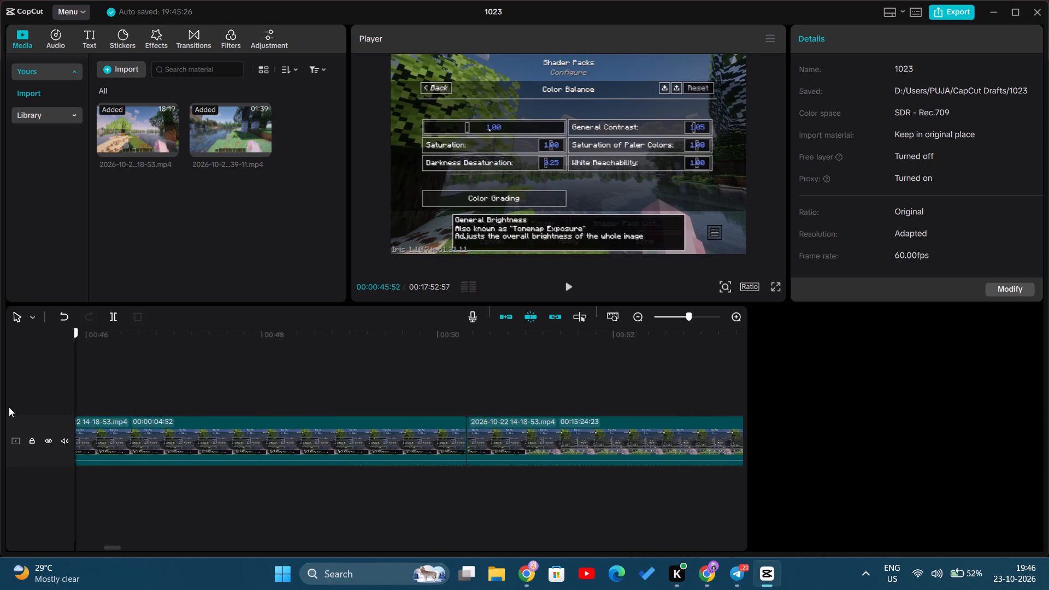
pyautogui.moveTo(9, 407); pyautogui.dragTo(133, 398)
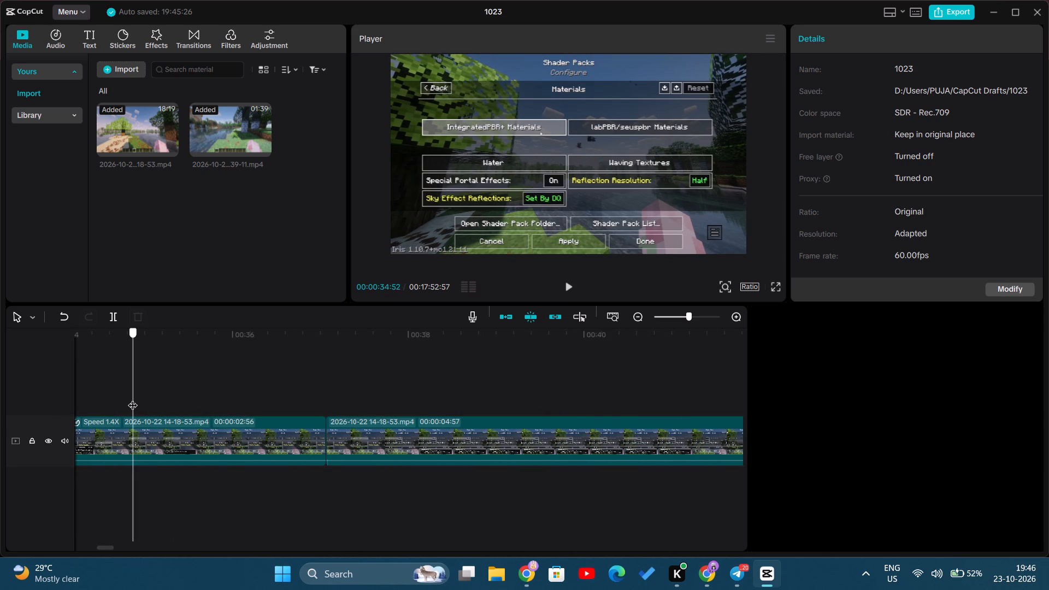
pyautogui.moveTo(133, 398); pyautogui.dragTo(361, 423)
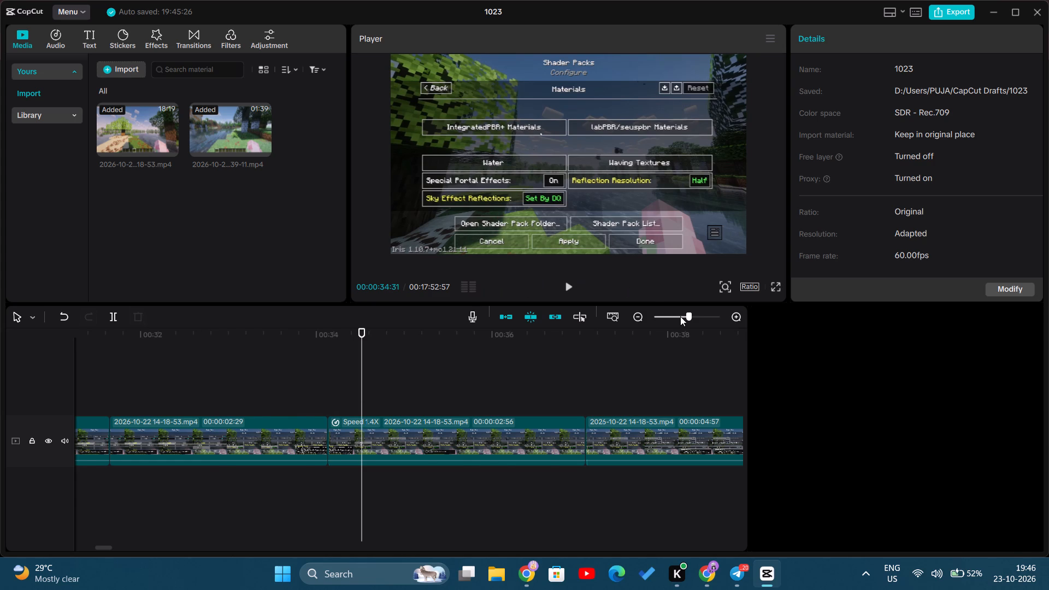
pyautogui.click(680, 316)
pyautogui.click(680, 316)
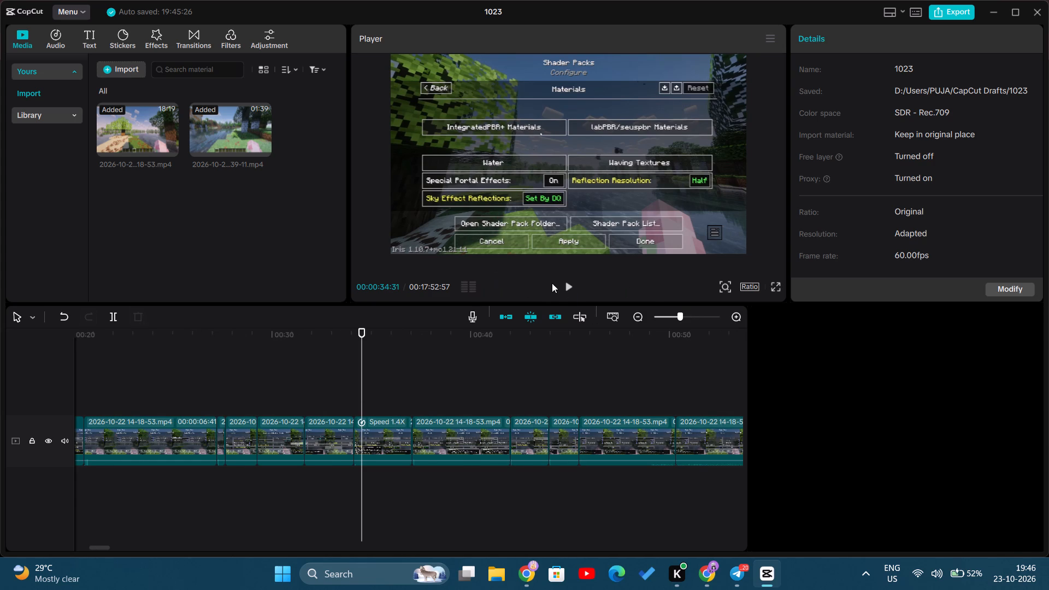
pyautogui.click(575, 290)
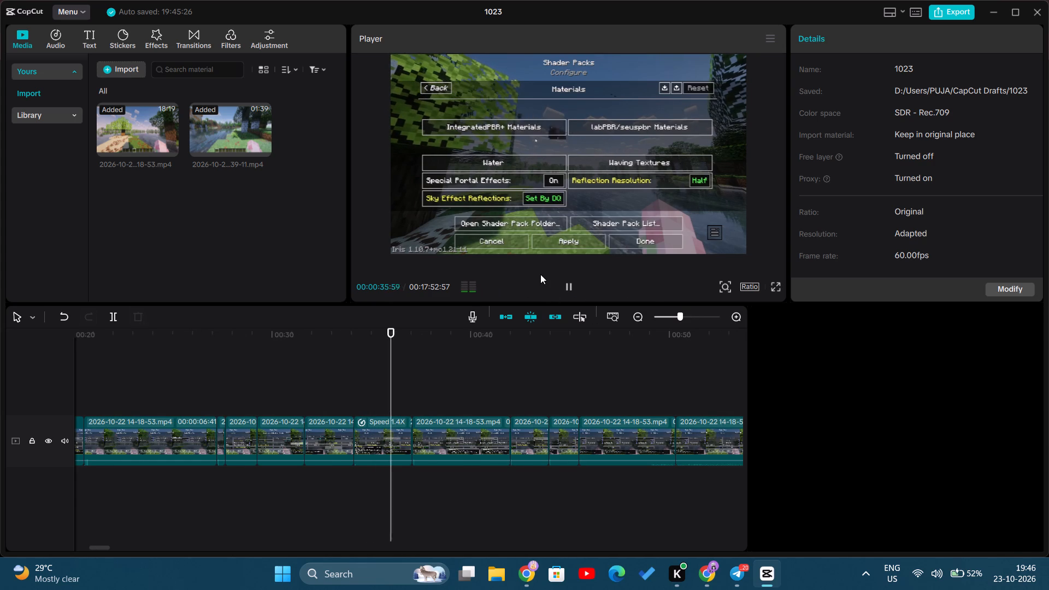
pyautogui.click(160, 394)
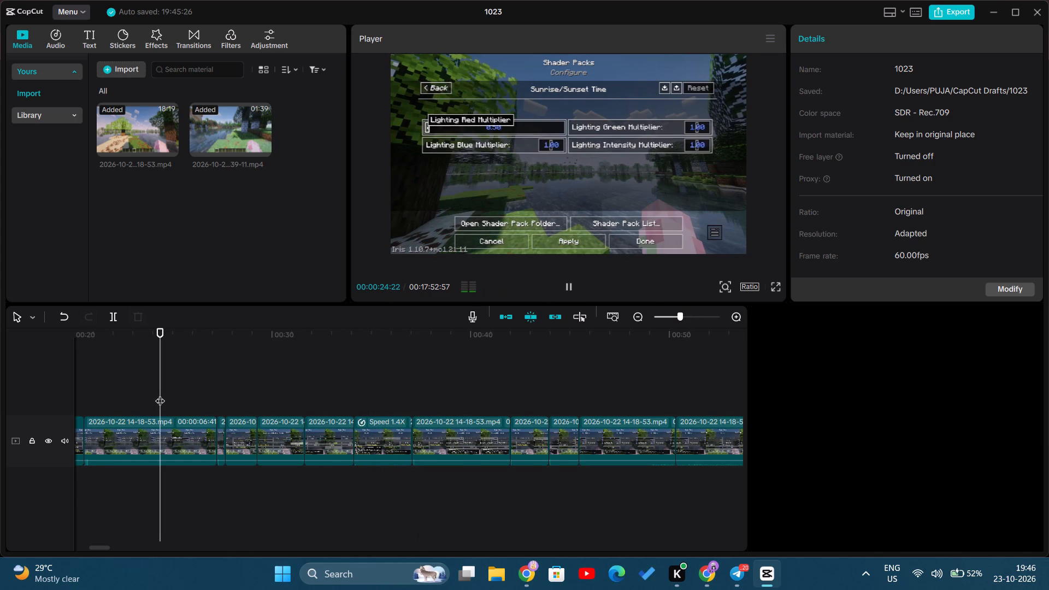
pyautogui.click(568, 285)
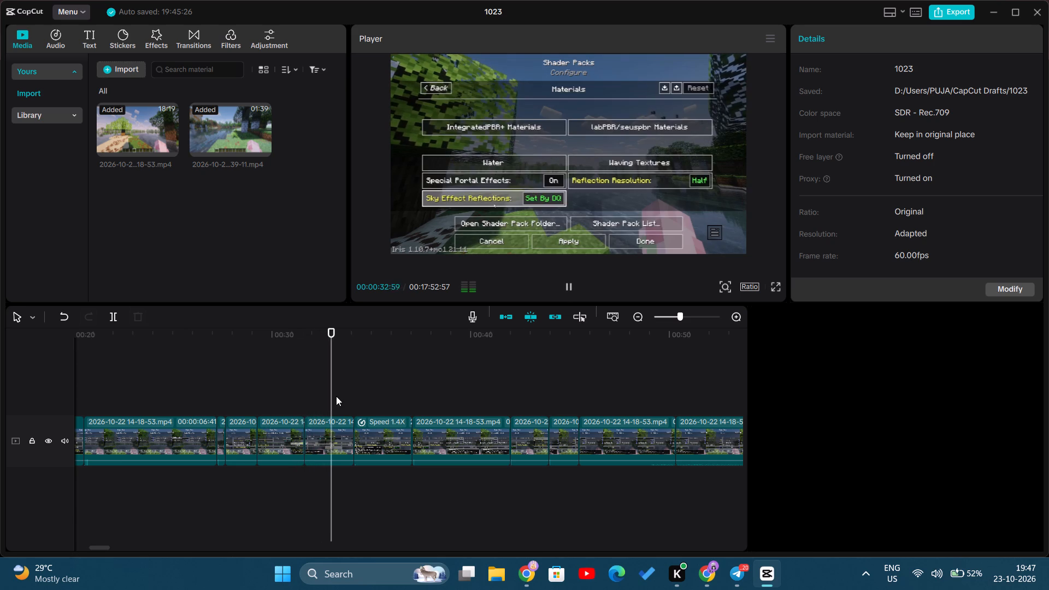
pyautogui.click(275, 383)
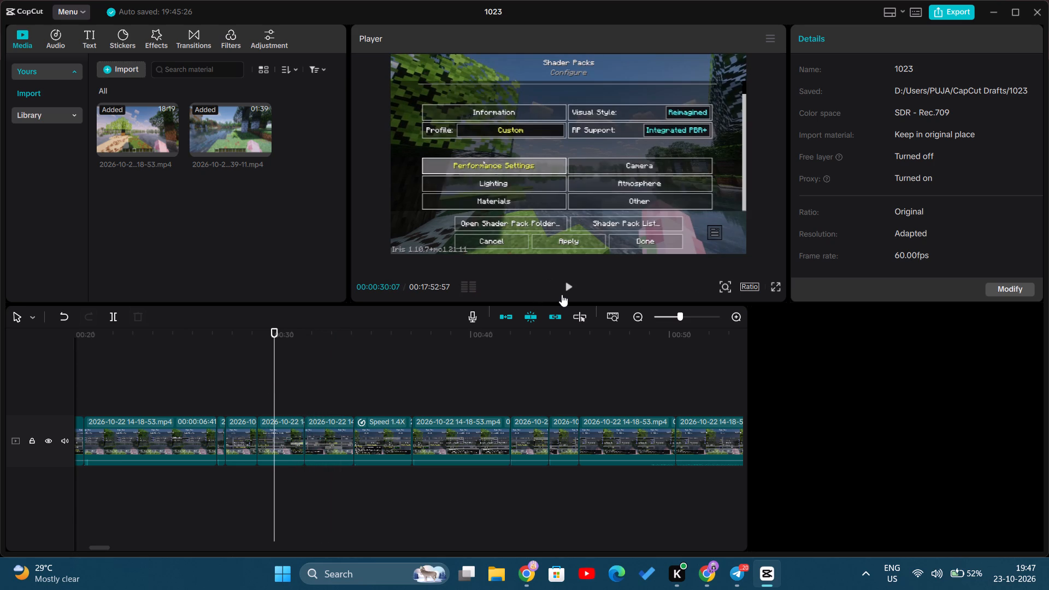
pyautogui.click(567, 293)
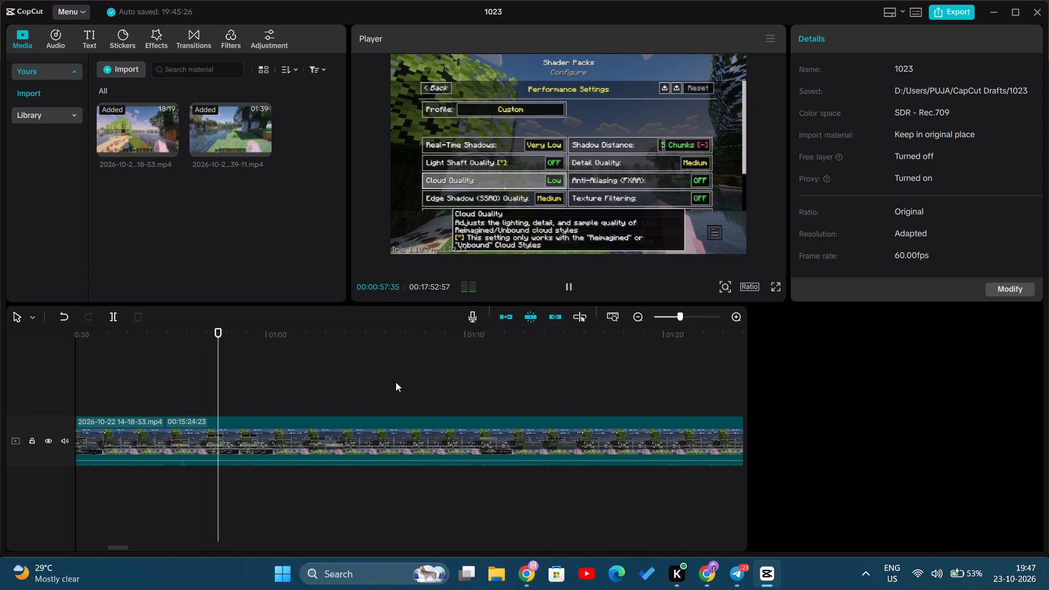
# Split the gameplay clip at 00:00:56:17, where the Performance Settings page shows the Cloud Quality description.
pyautogui.click(186, 398)
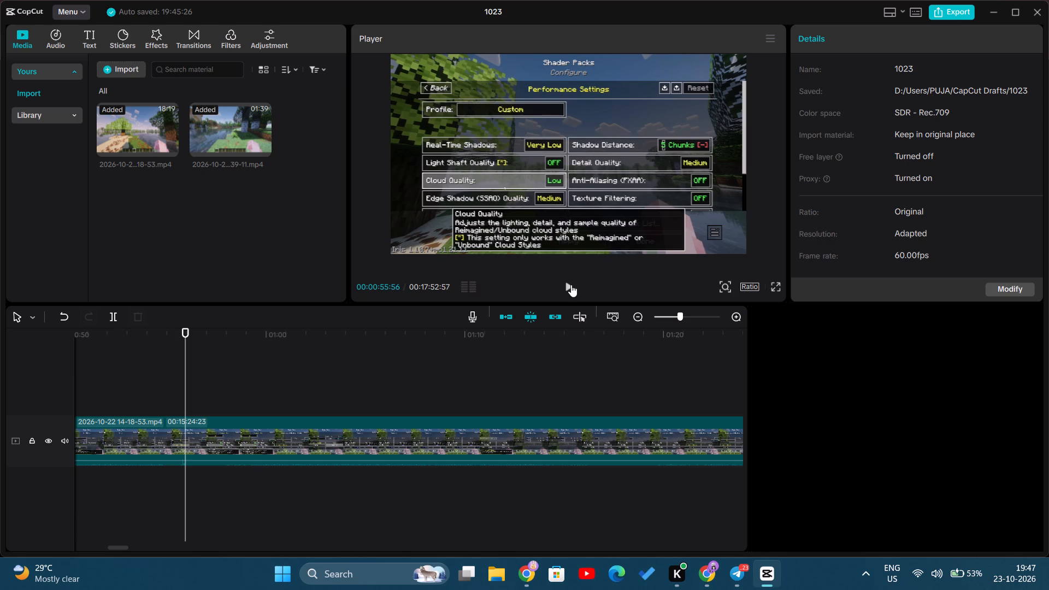
pyautogui.click(571, 285)
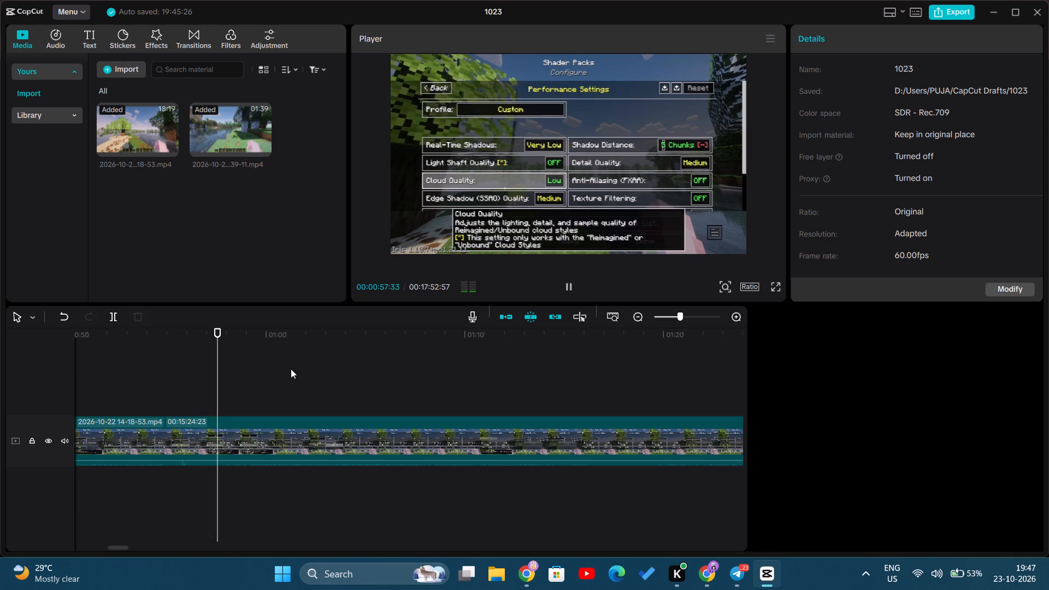
pyautogui.click(184, 398)
pyautogui.moveTo(184, 398); pyautogui.dragTo(170, 393)
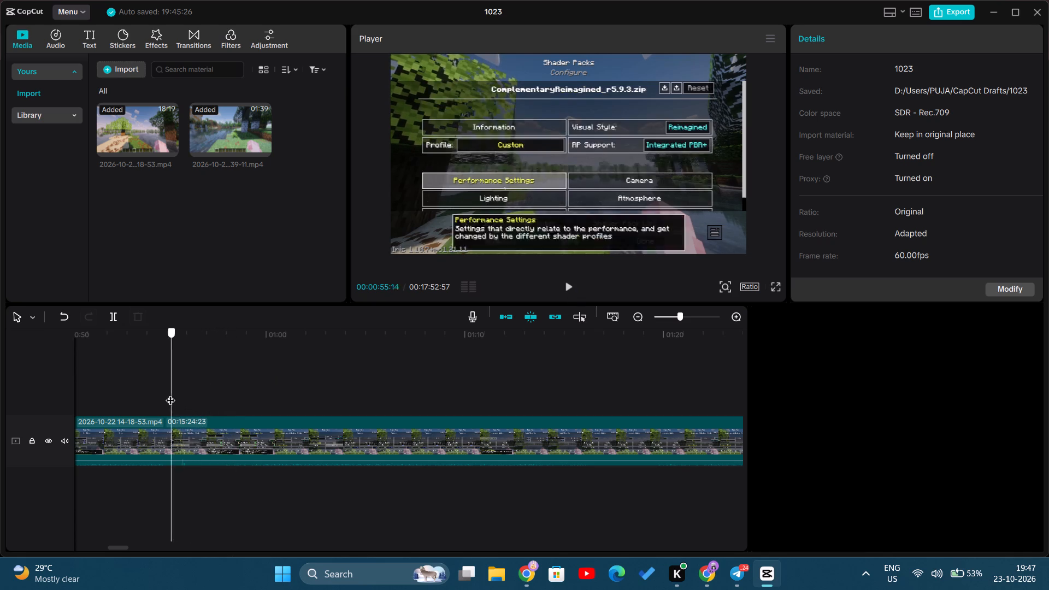
pyautogui.moveTo(170, 393); pyautogui.dragTo(192, 393)
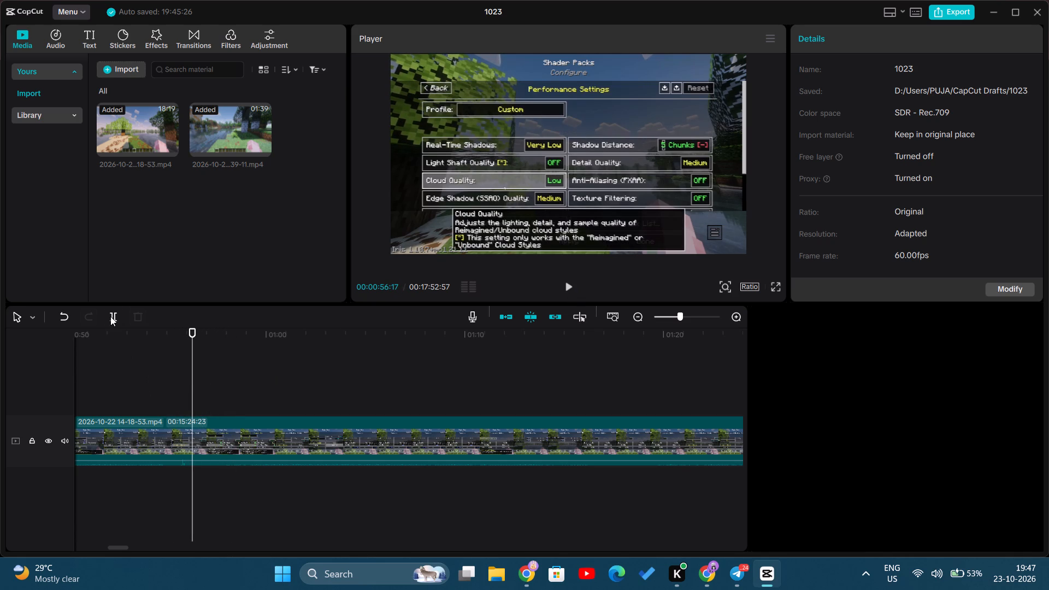
pyautogui.click(110, 316)
# Split the Performance Settings footage again at 00:00:57:23 and delete the short segment between the two cuts.
pyautogui.moveTo(191, 377); pyautogui.dragTo(267, 376)
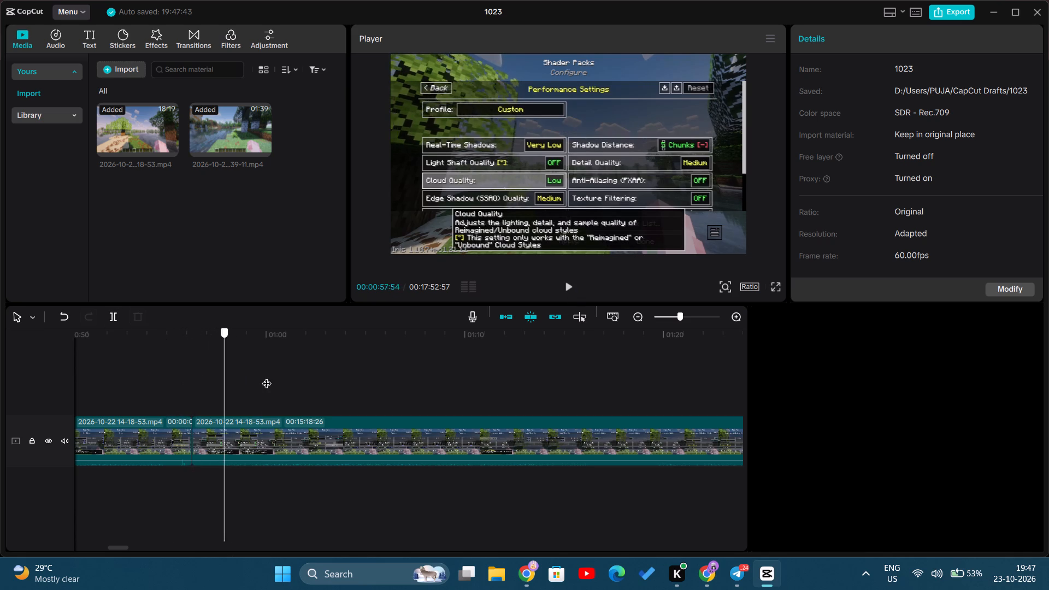
pyautogui.moveTo(267, 376); pyautogui.dragTo(211, 380)
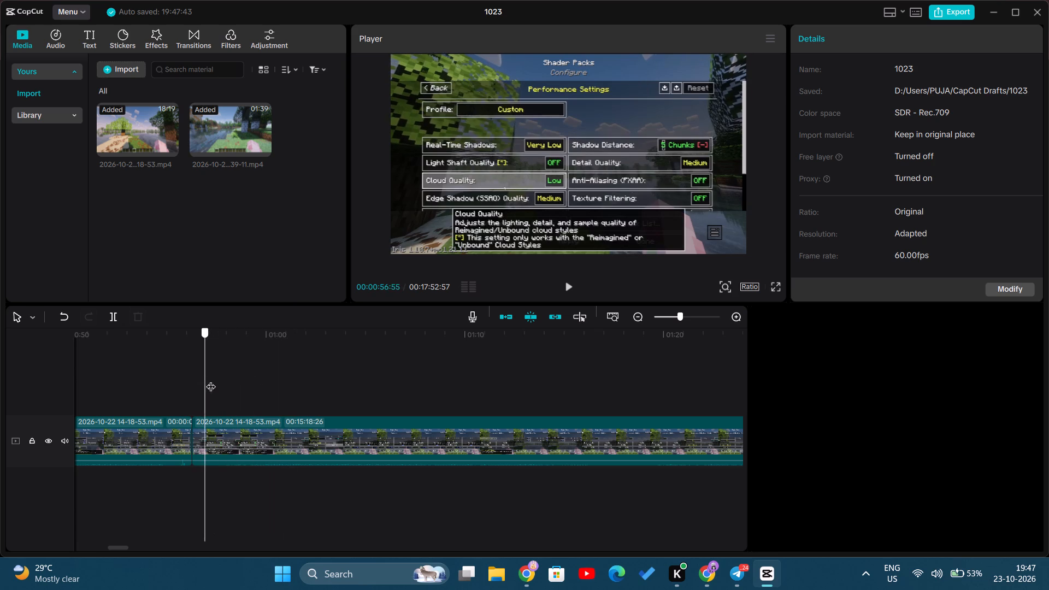
pyautogui.moveTo(211, 380); pyautogui.dragTo(236, 388)
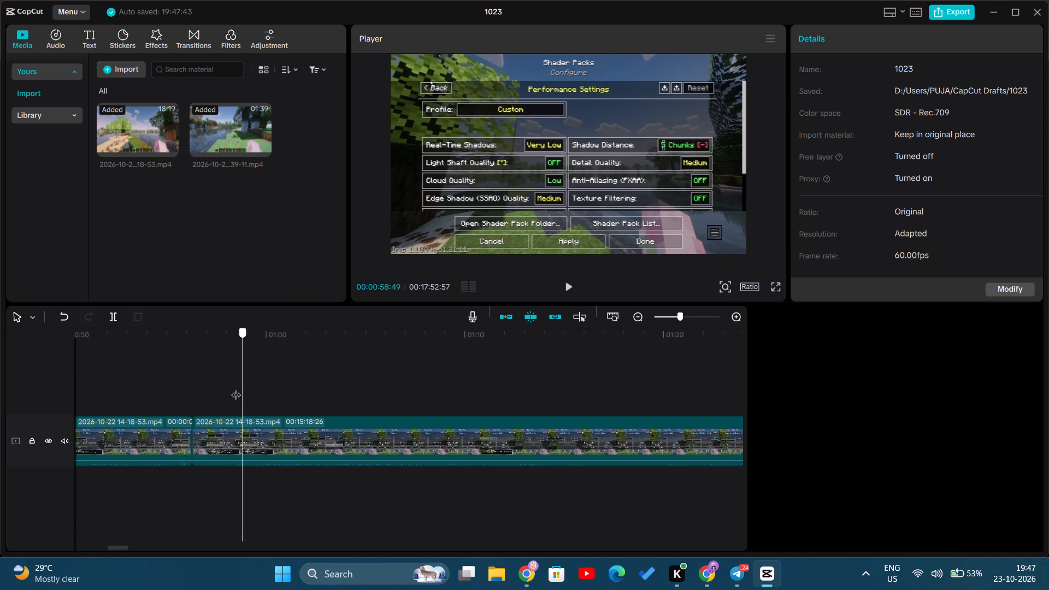
pyautogui.moveTo(236, 388); pyautogui.dragTo(214, 384)
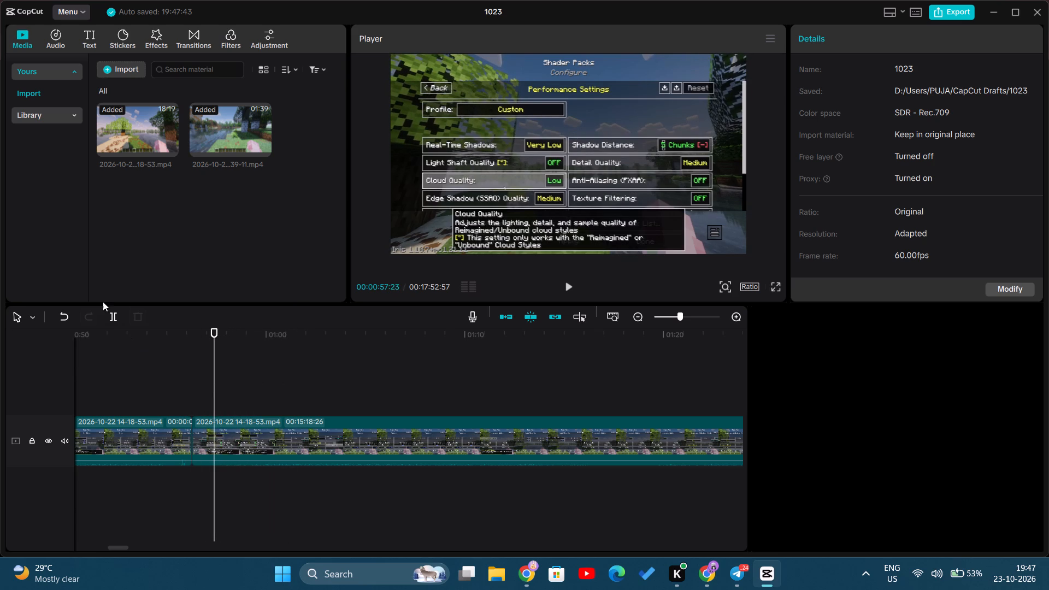
pyautogui.click(116, 315)
pyautogui.click(206, 426)
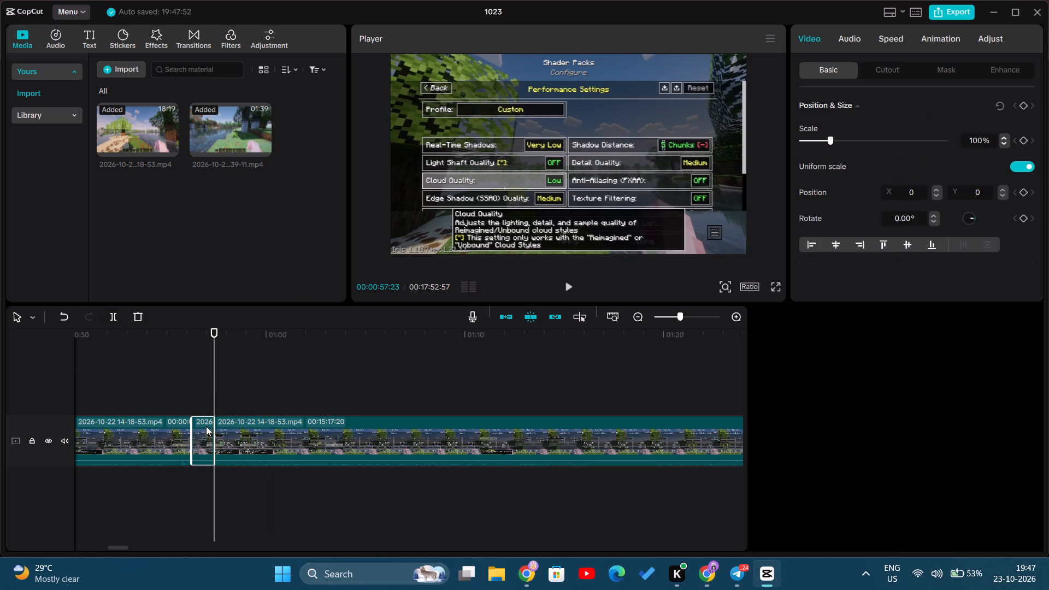
pyautogui.click(140, 317)
# Play on past the new join to the Atmosphere page and split the clip at 00:01:02:30, on the Night Star Amount setting.
pyautogui.click(187, 376)
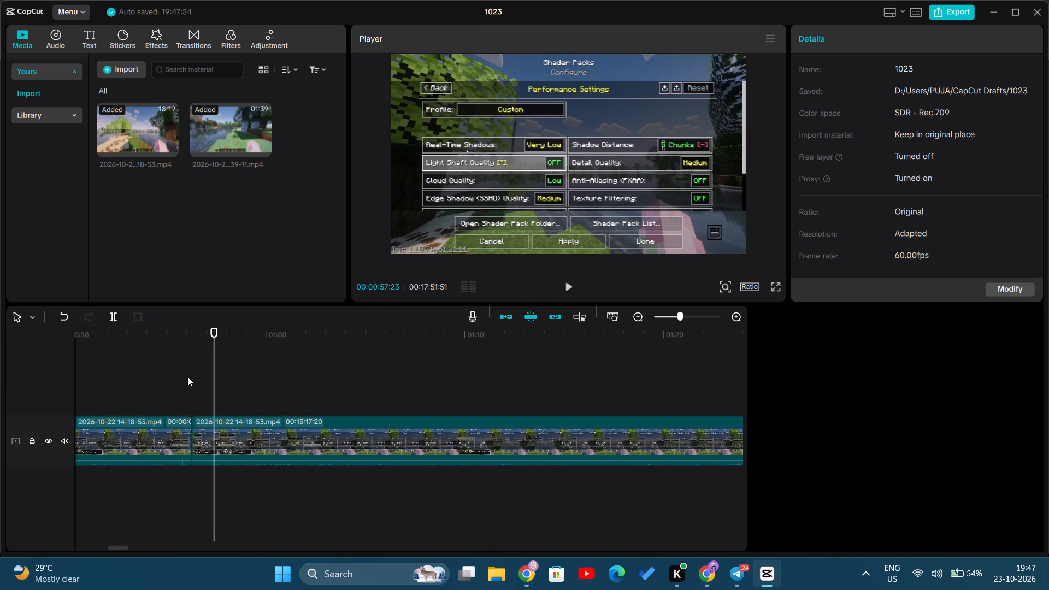
pyautogui.click(561, 288)
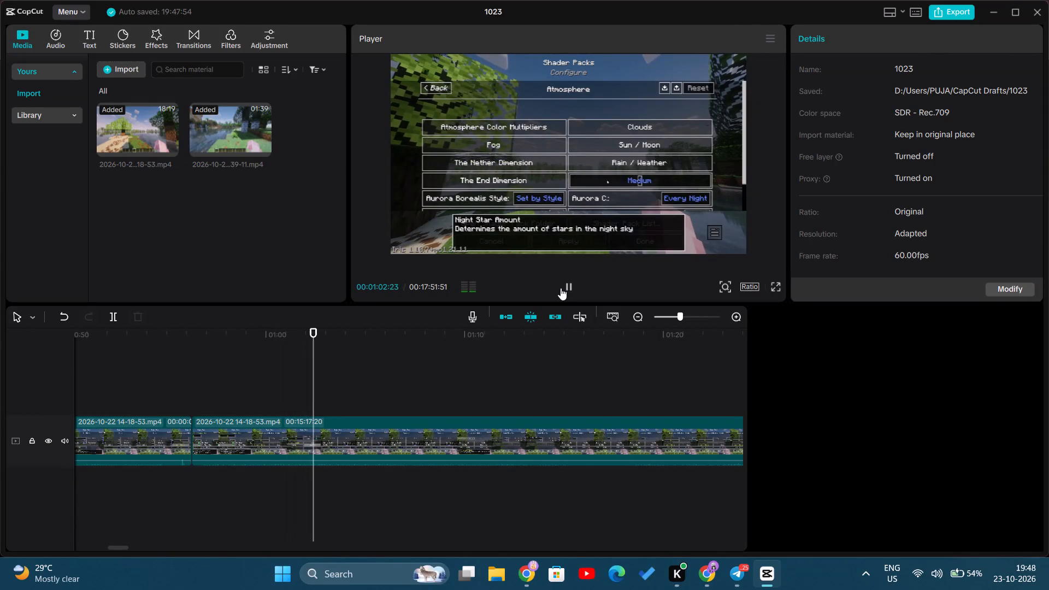
pyautogui.click(303, 392)
pyautogui.moveTo(303, 392); pyautogui.dragTo(264, 392)
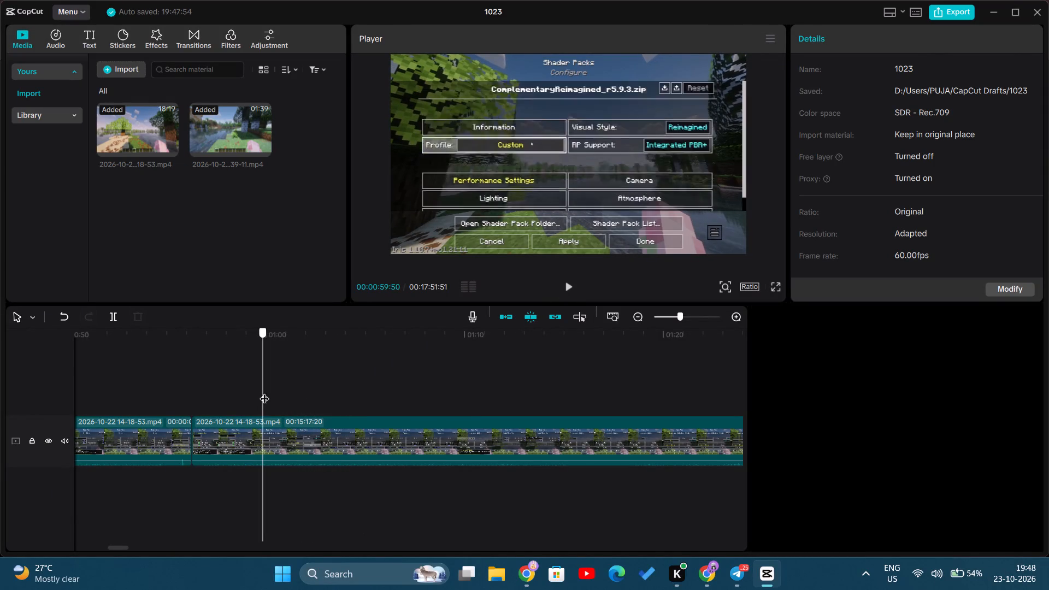
pyautogui.moveTo(264, 392); pyautogui.dragTo(316, 392)
pyautogui.click(109, 316)
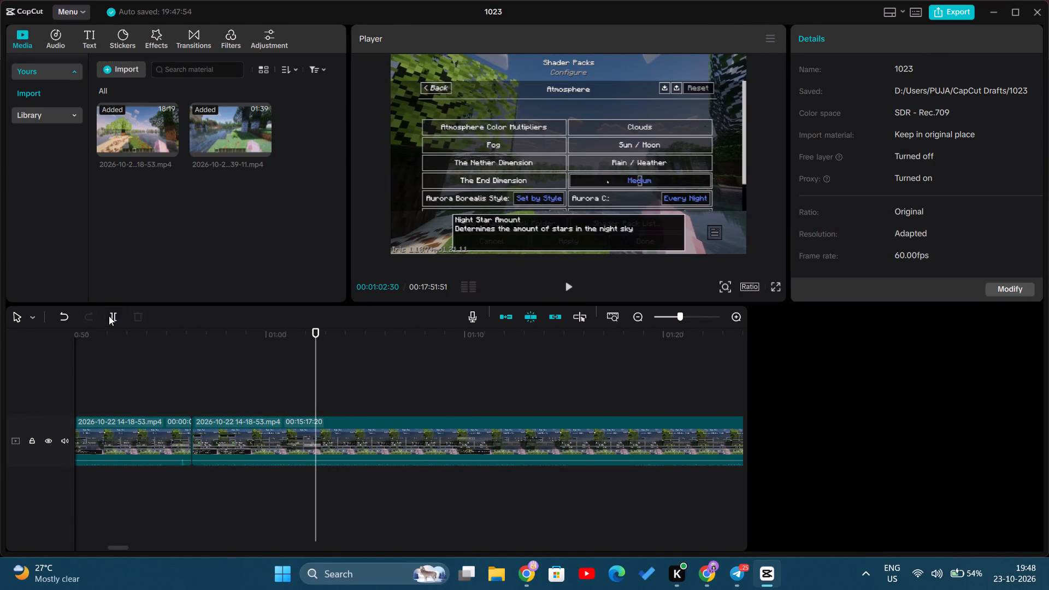
# Split the Atmosphere page footage again at 00:01:04:38 and delete the short segment between the two cuts.
pyautogui.moveTo(316, 358); pyautogui.dragTo(390, 358)
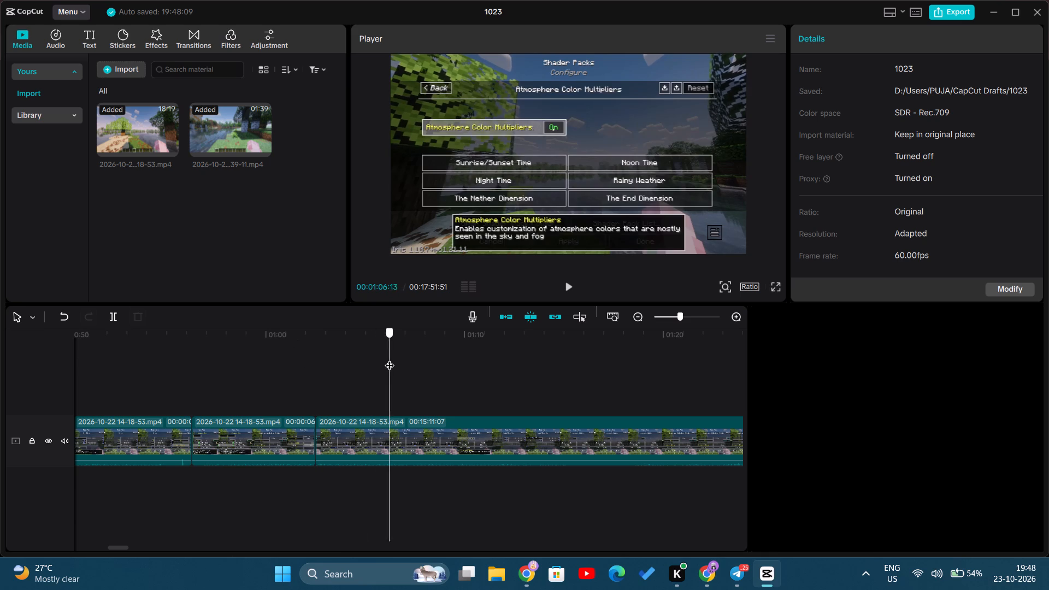
pyautogui.moveTo(390, 358); pyautogui.dragTo(358, 360)
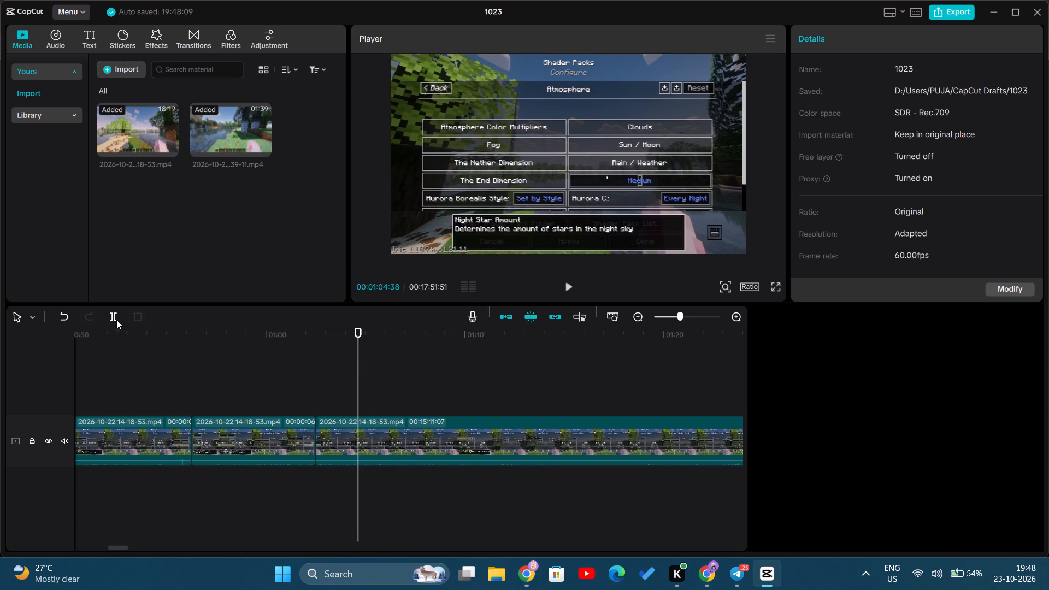
pyautogui.click(114, 314)
pyautogui.click(341, 439)
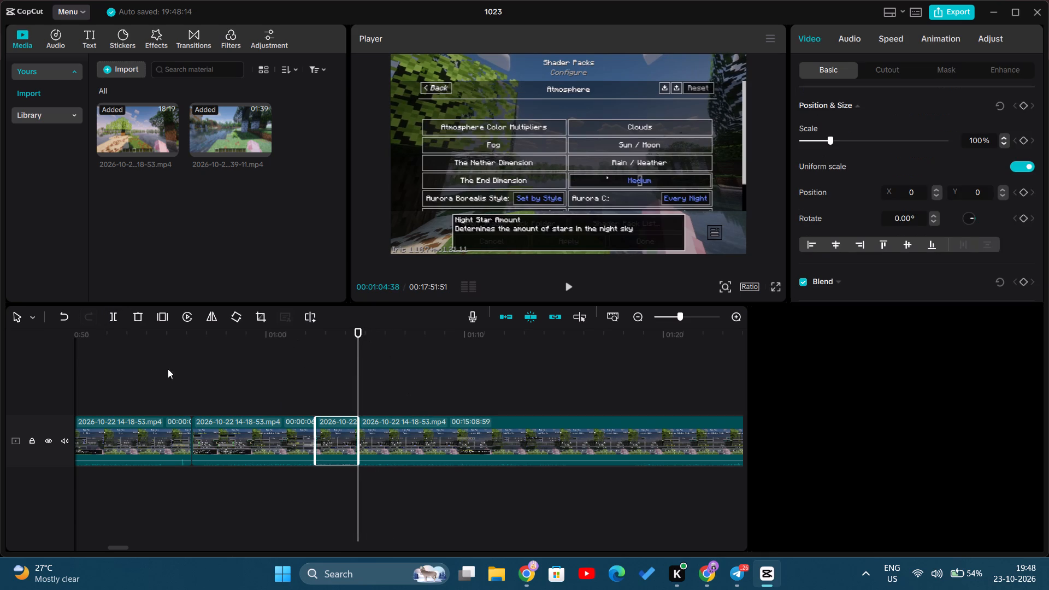
pyautogui.click(131, 317)
# Play on from the new join and split the clip at 00:01:04:57, on the Atmosphere Color Multipliers page.
pyautogui.click(313, 396)
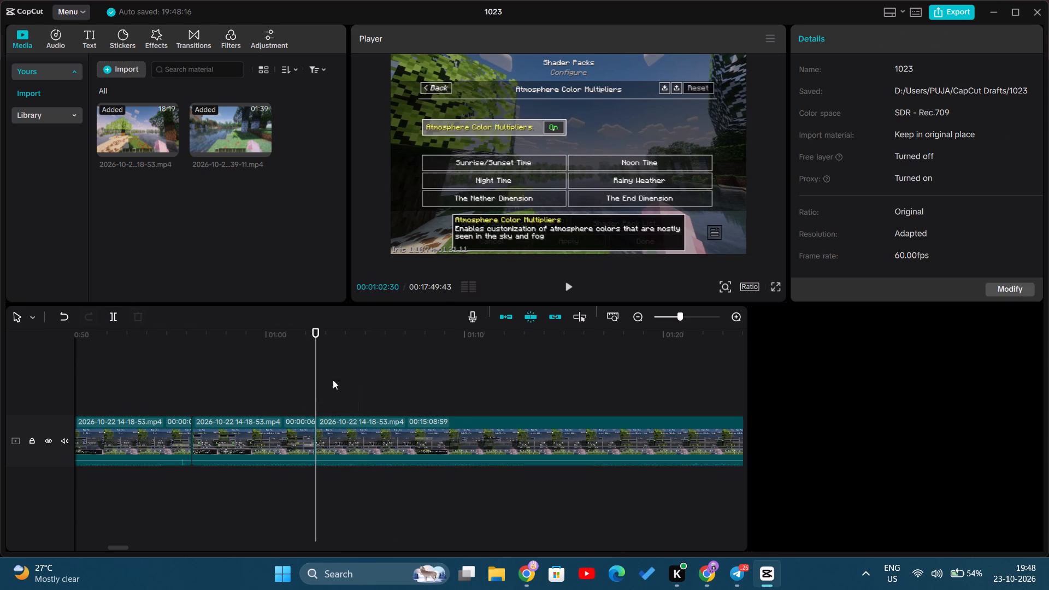
pyautogui.click(570, 292)
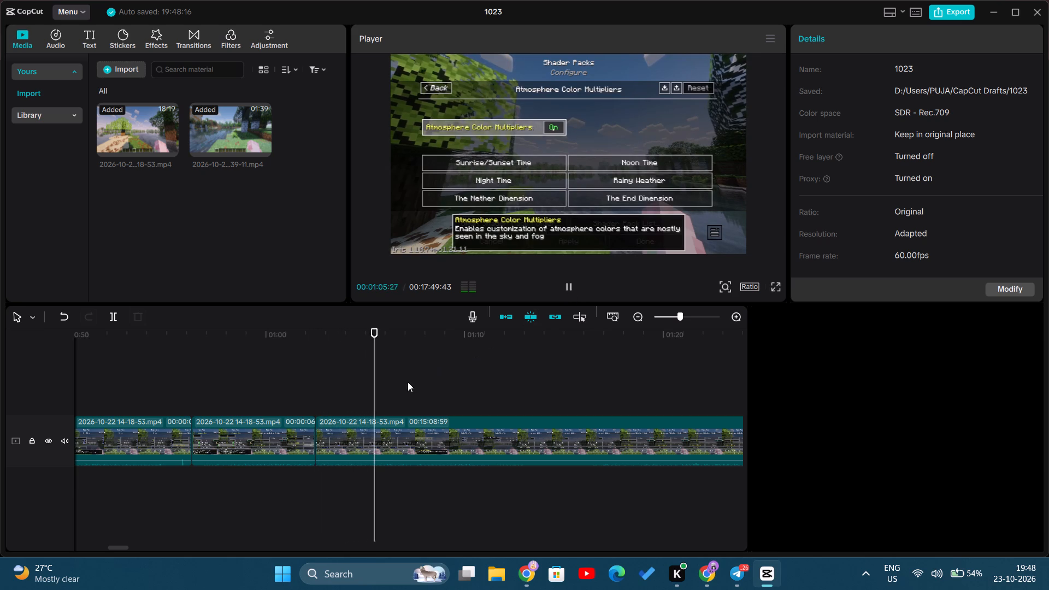
pyautogui.click(364, 386)
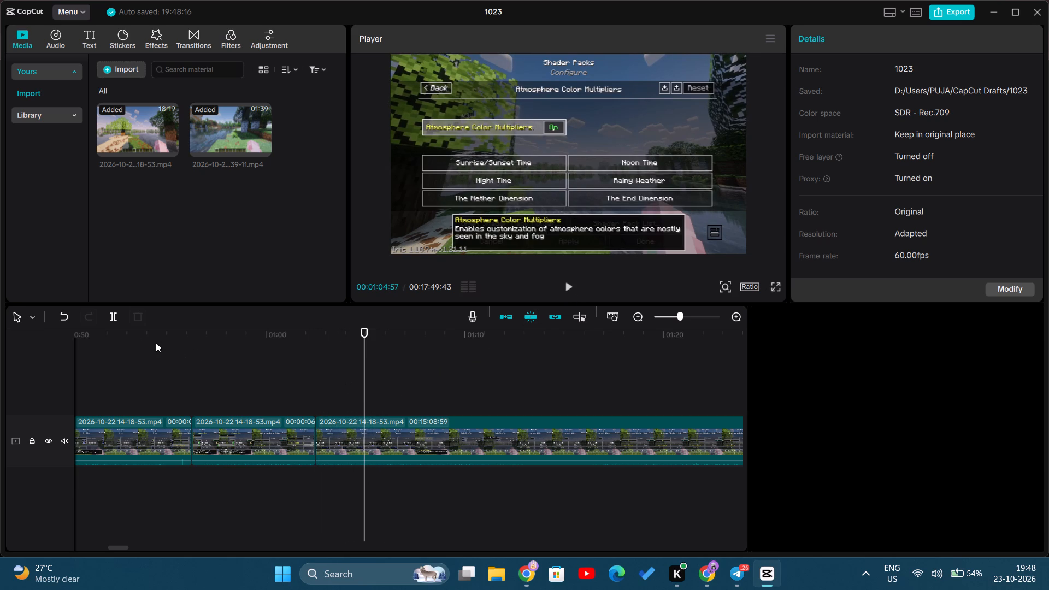
pyautogui.click(115, 319)
# Split the Atmosphere Color Multipliers footage again at 00:01:07:51, before its description disappears, and delete the segment between the two cuts.
pyautogui.moveTo(363, 387); pyautogui.dragTo(402, 393)
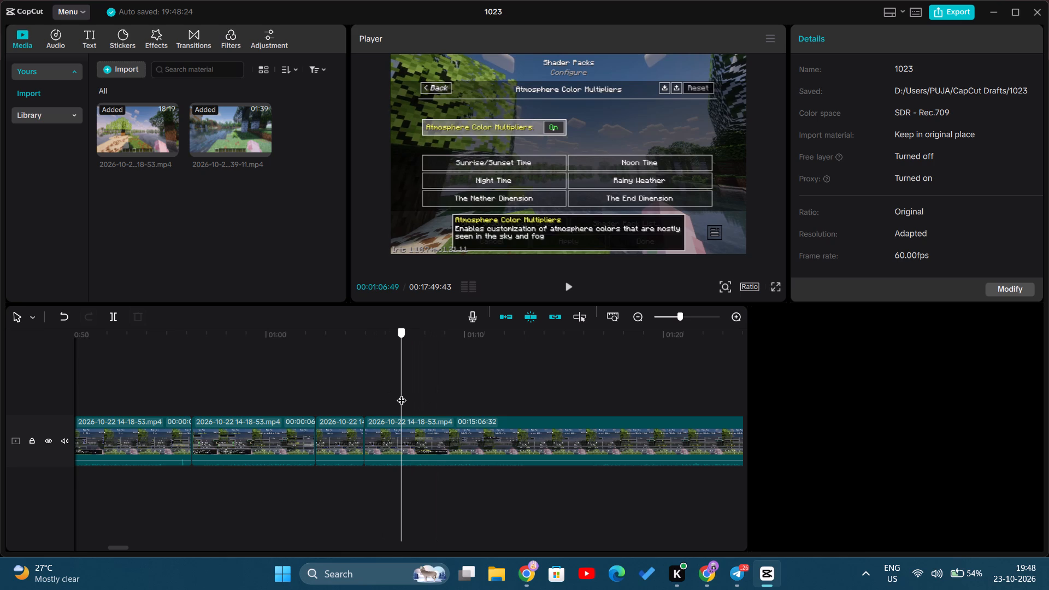
pyautogui.moveTo(402, 393); pyautogui.dragTo(413, 396)
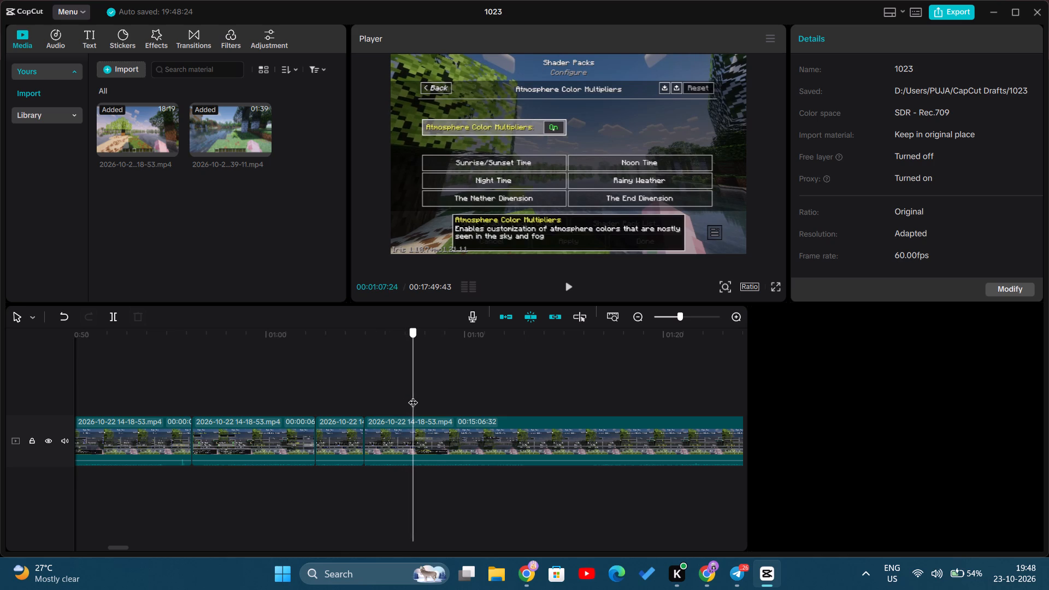
pyautogui.moveTo(413, 396); pyautogui.dragTo(429, 402)
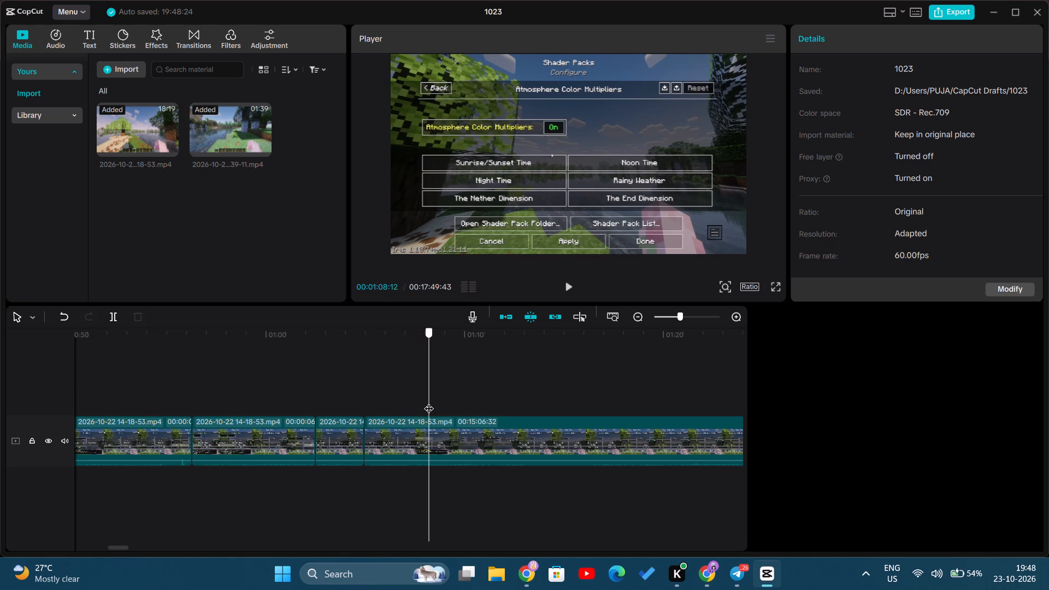
pyautogui.moveTo(429, 402); pyautogui.dragTo(422, 394)
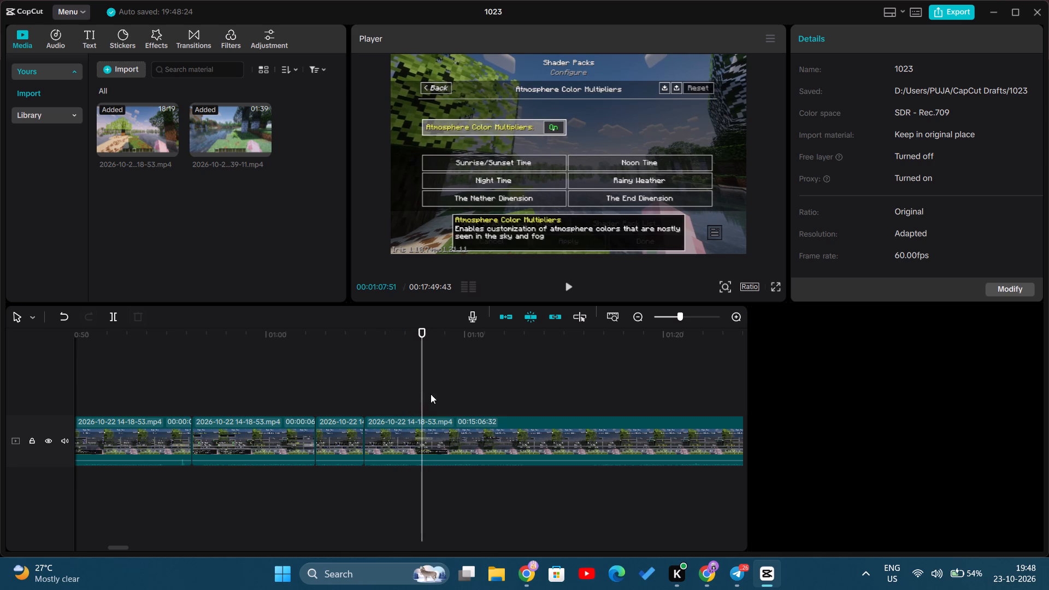
pyautogui.click(109, 317)
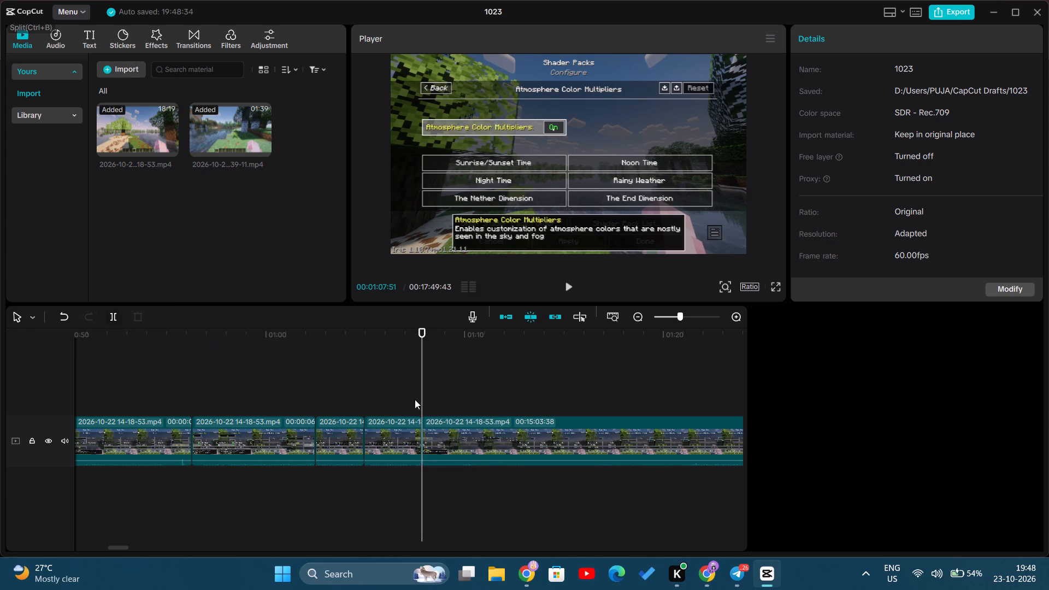
pyautogui.click(373, 442)
pyautogui.click(138, 315)
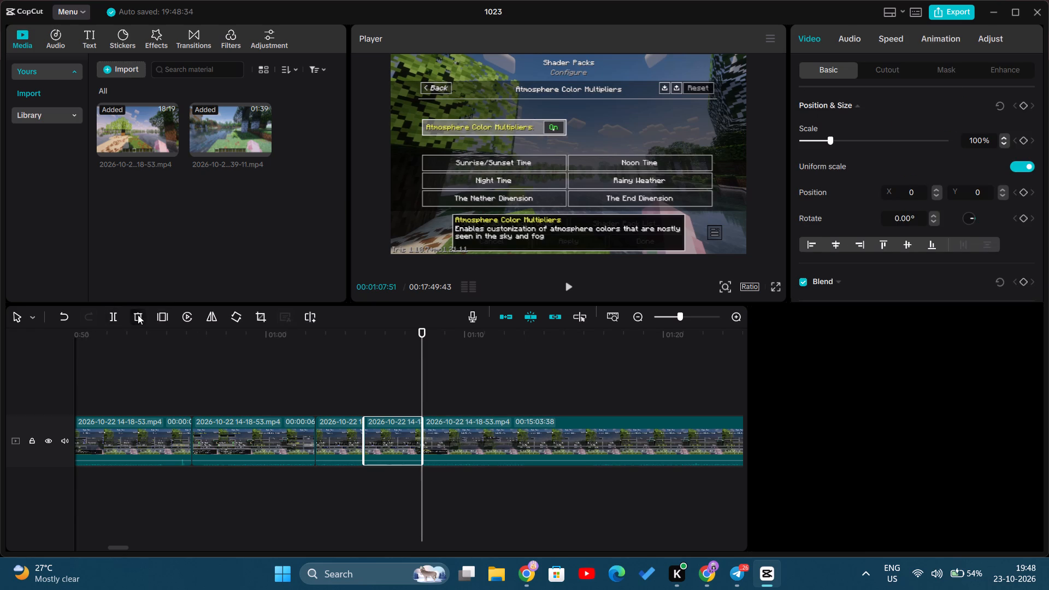
# Play on from the join and split the clip at 00:01:09:53, where the Atmosphere Color Multipliers page has Back highlighted.
pyautogui.click(361, 397)
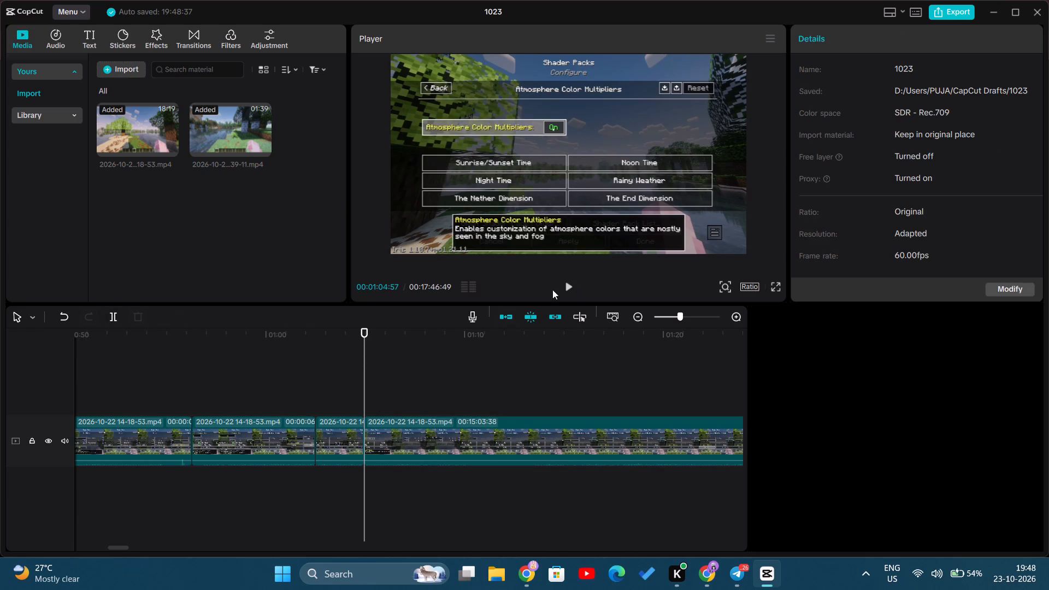
pyautogui.click(558, 288)
pyautogui.click(568, 285)
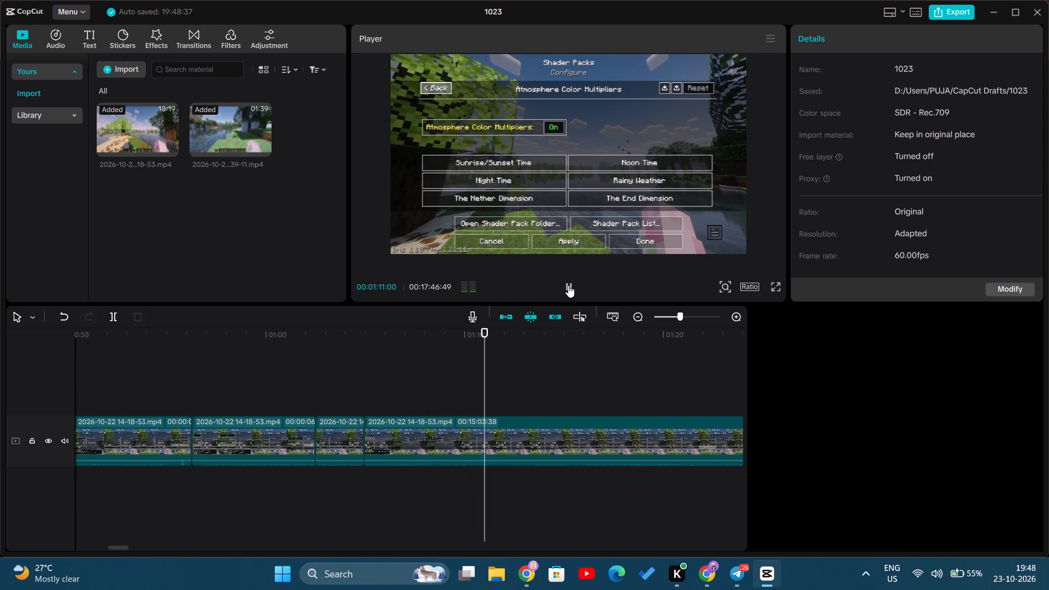
pyautogui.click(475, 368)
pyautogui.moveTo(475, 368); pyautogui.dragTo(462, 381)
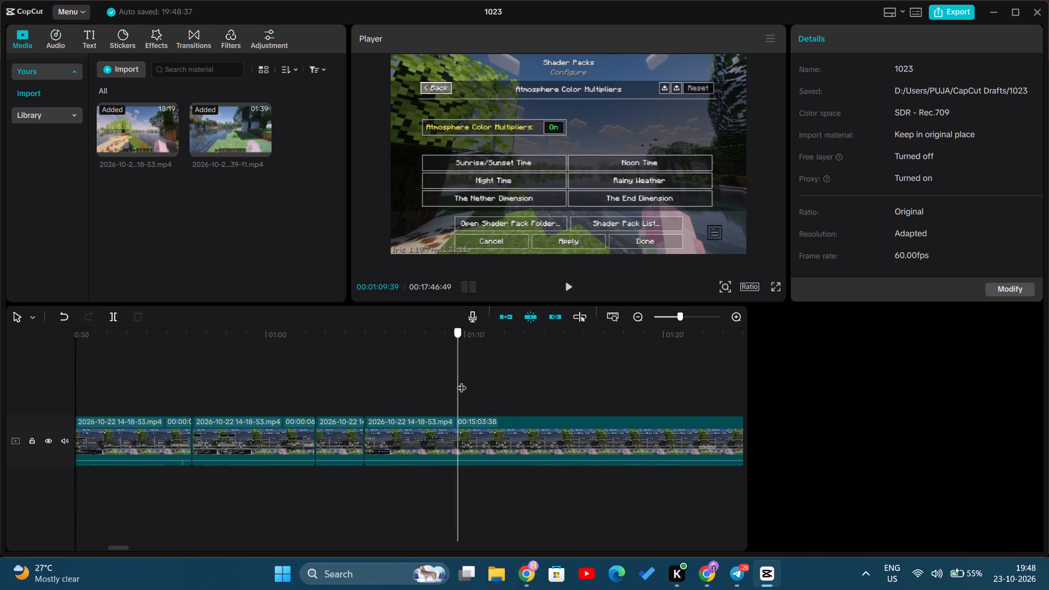
pyautogui.moveTo(462, 381); pyautogui.dragTo(462, 381)
pyautogui.click(111, 318)
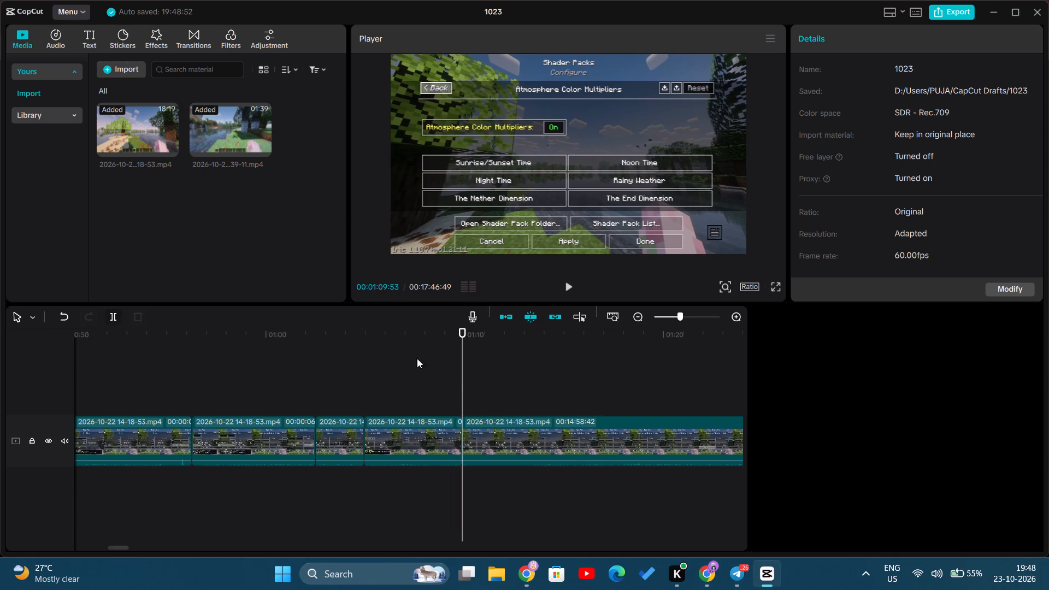
# Split the clip again at 00:01:12:24, still on the Atmosphere Color Multipliers page, and delete the segment between the two cuts.
pyautogui.moveTo(464, 379); pyautogui.dragTo(518, 379)
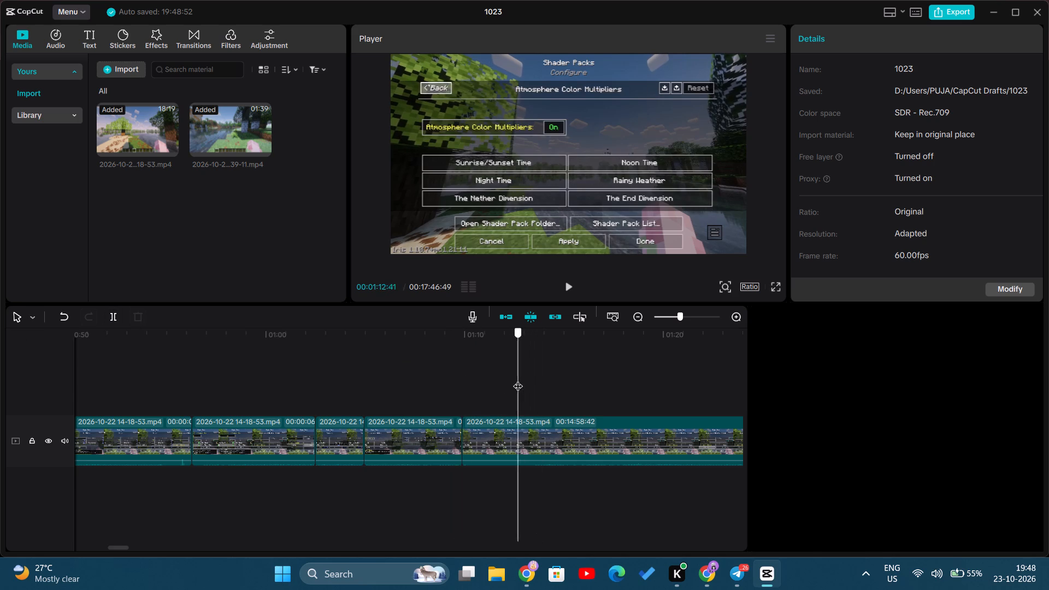
pyautogui.moveTo(518, 379); pyautogui.dragTo(512, 382)
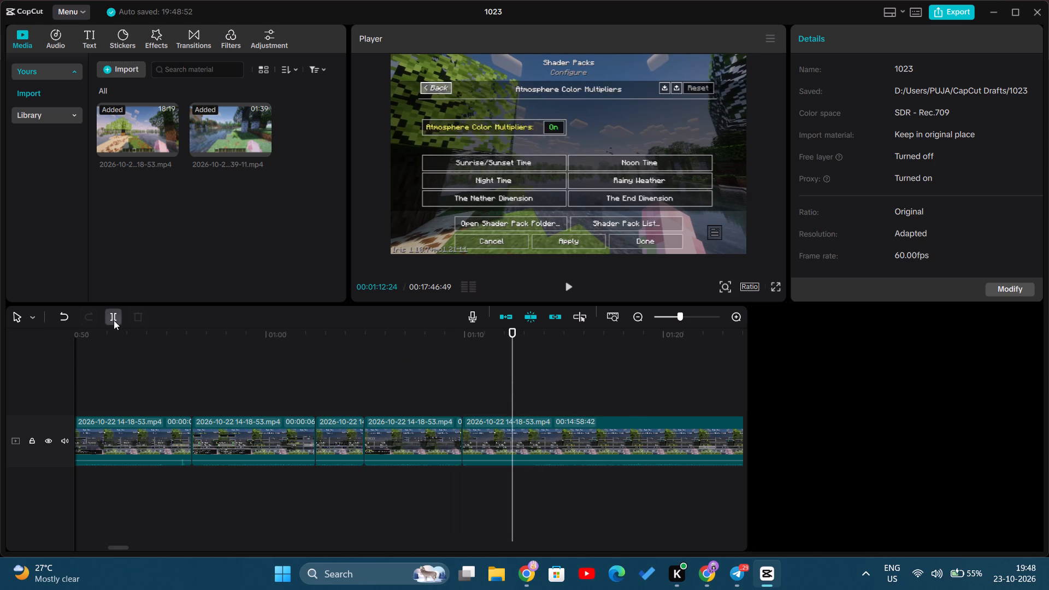
pyautogui.click(114, 320)
pyautogui.click(459, 427)
pyautogui.click(483, 433)
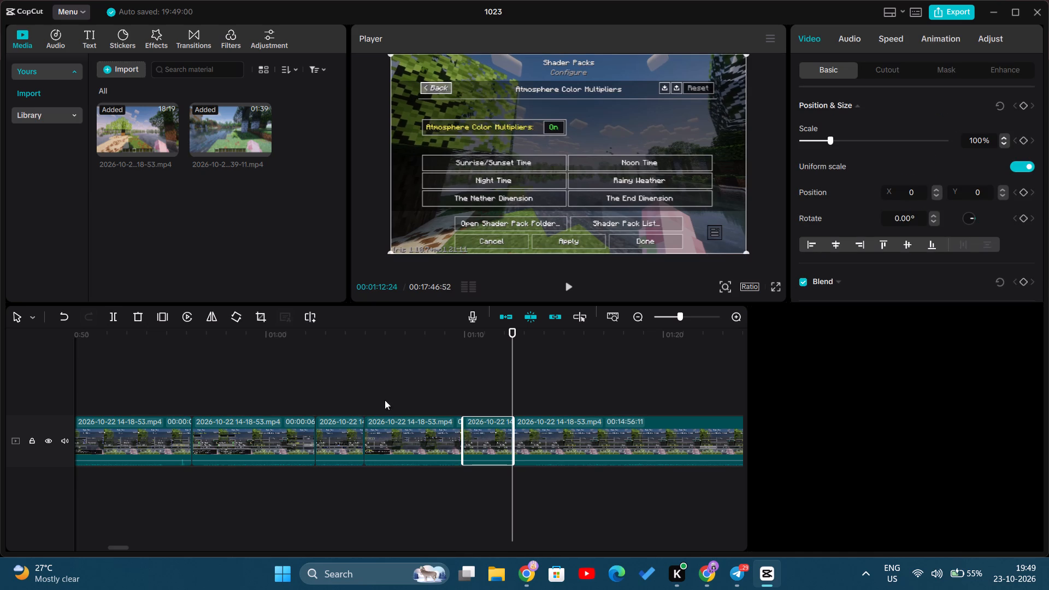
pyautogui.click(134, 315)
# Replay across the new join from about 00:01:09 and split the clip at 00:01:11:42, on the ComplementaryReimagined_r5.9.3.zip main page.
pyautogui.click(458, 403)
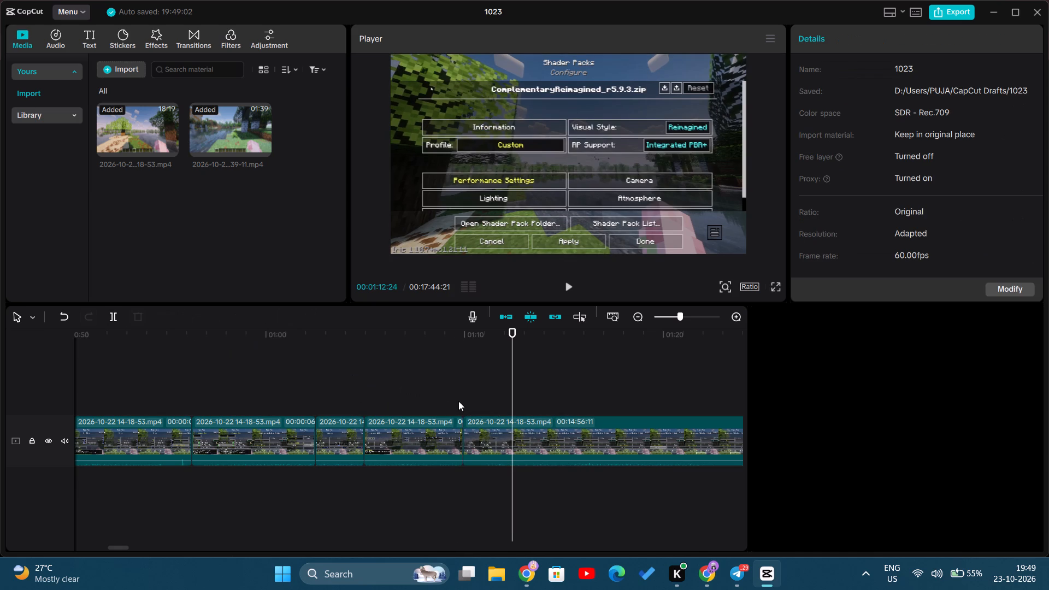
pyautogui.click(453, 395)
pyautogui.moveTo(453, 395); pyautogui.dragTo(447, 394)
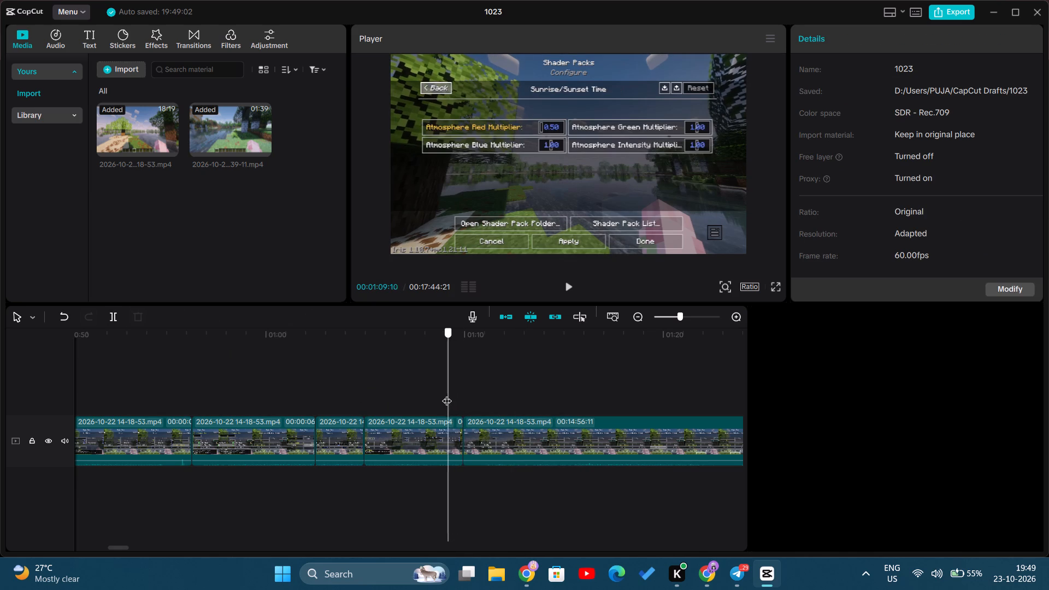
pyautogui.moveTo(447, 394); pyautogui.dragTo(440, 394)
pyautogui.click(564, 290)
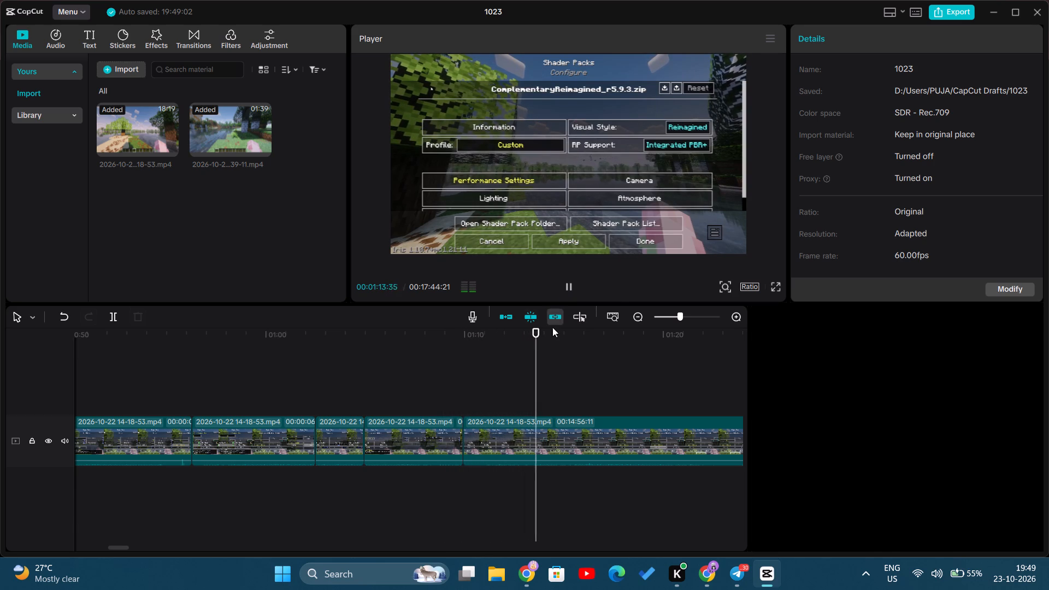
pyautogui.click(506, 369)
pyautogui.moveTo(506, 369); pyautogui.dragTo(480, 365)
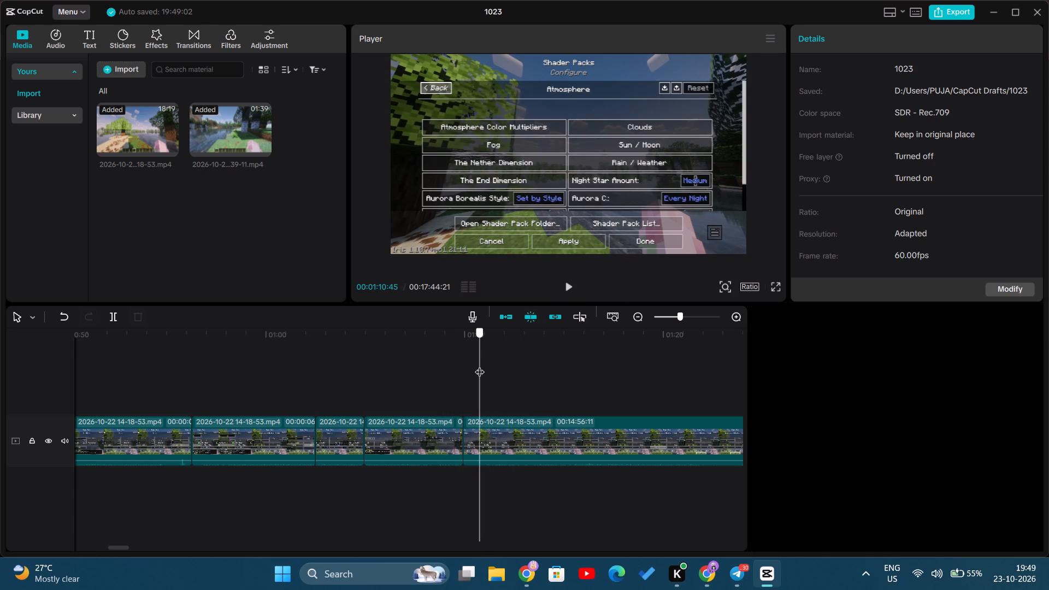
pyautogui.moveTo(480, 365); pyautogui.dragTo(498, 367)
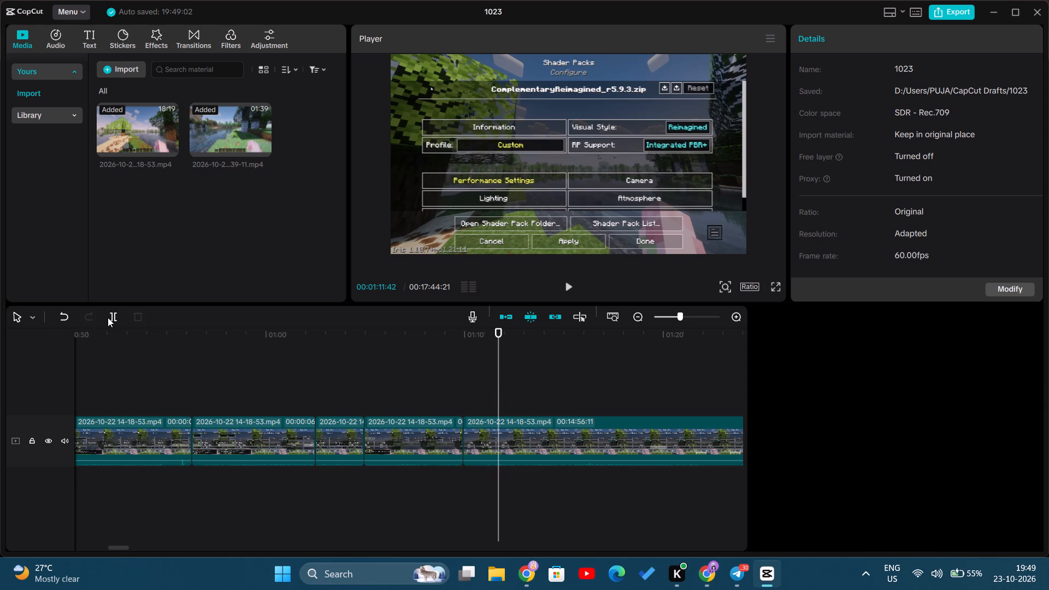
pyautogui.click(108, 317)
# Split the idle main-page footage again at 00:01:17:48 and delete the segment between the two cuts.
pyautogui.moveTo(500, 376); pyautogui.dragTo(524, 376)
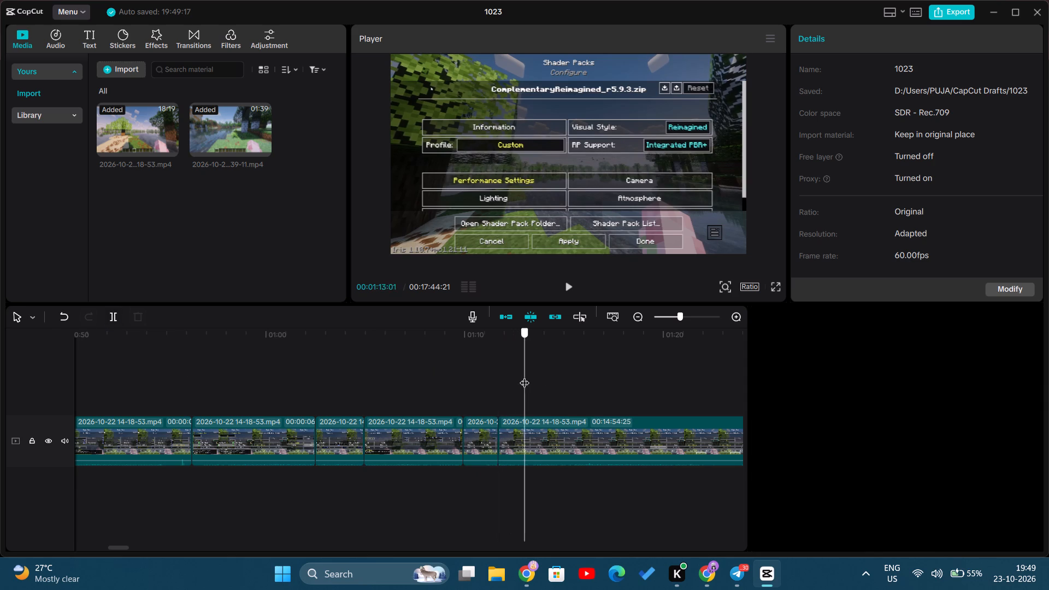
pyautogui.moveTo(524, 376); pyautogui.dragTo(640, 383)
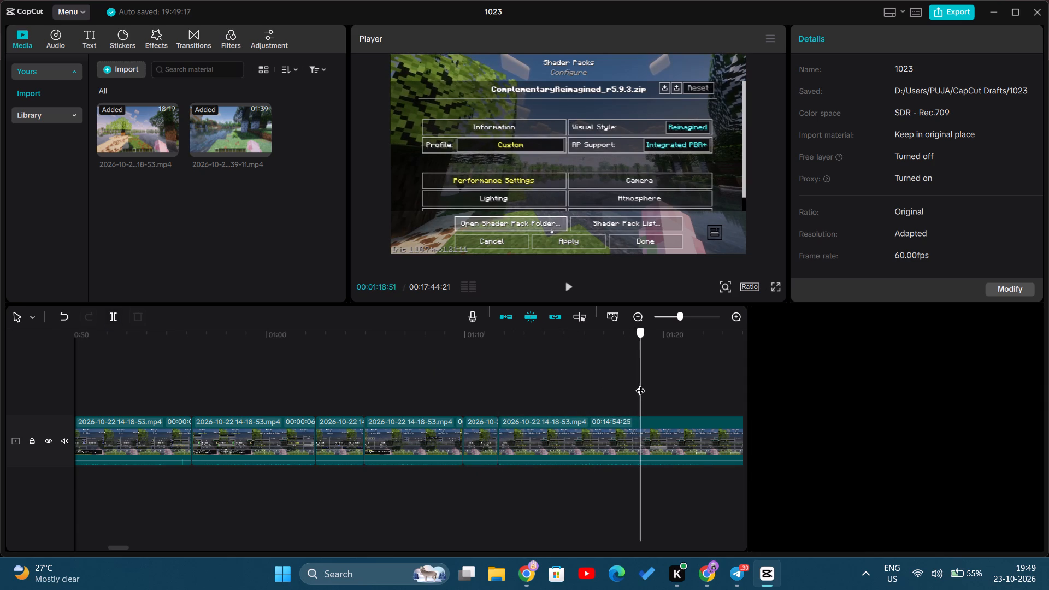
pyautogui.moveTo(640, 383); pyautogui.dragTo(616, 380)
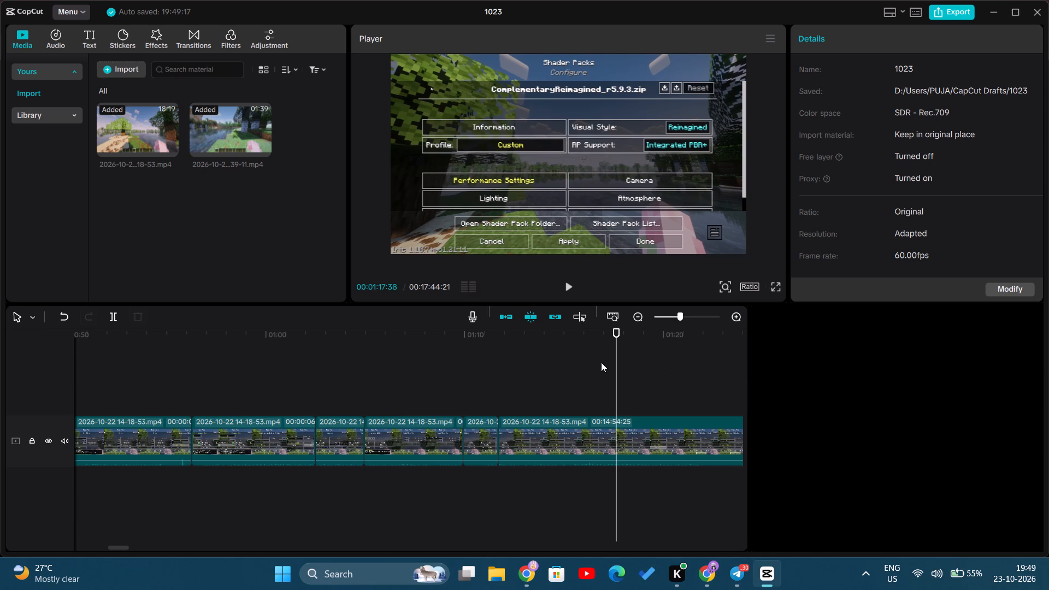
pyautogui.moveTo(614, 363); pyautogui.dragTo(627, 365)
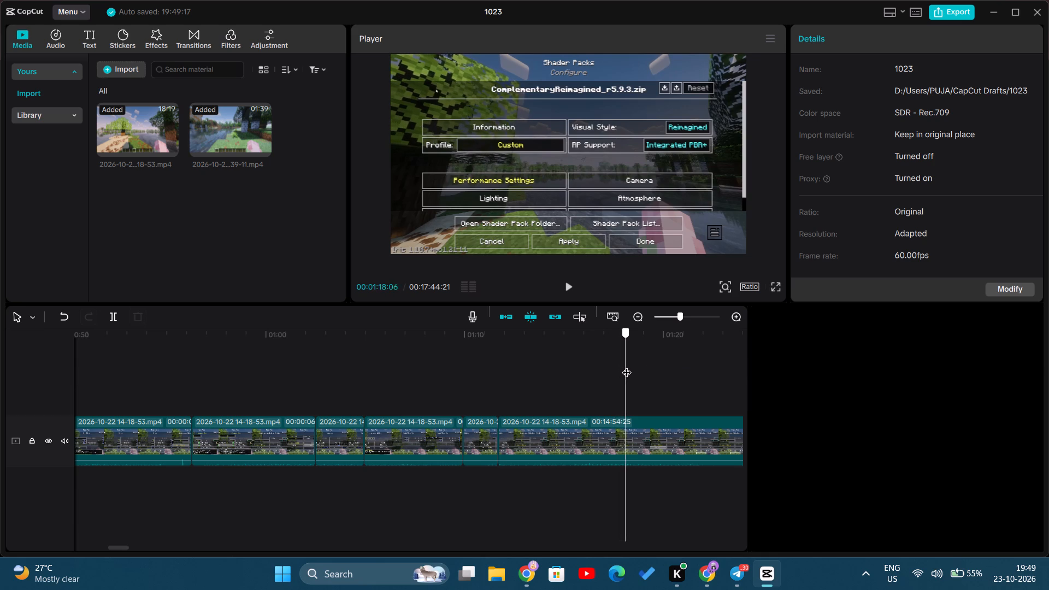
pyautogui.moveTo(627, 365); pyautogui.dragTo(620, 362)
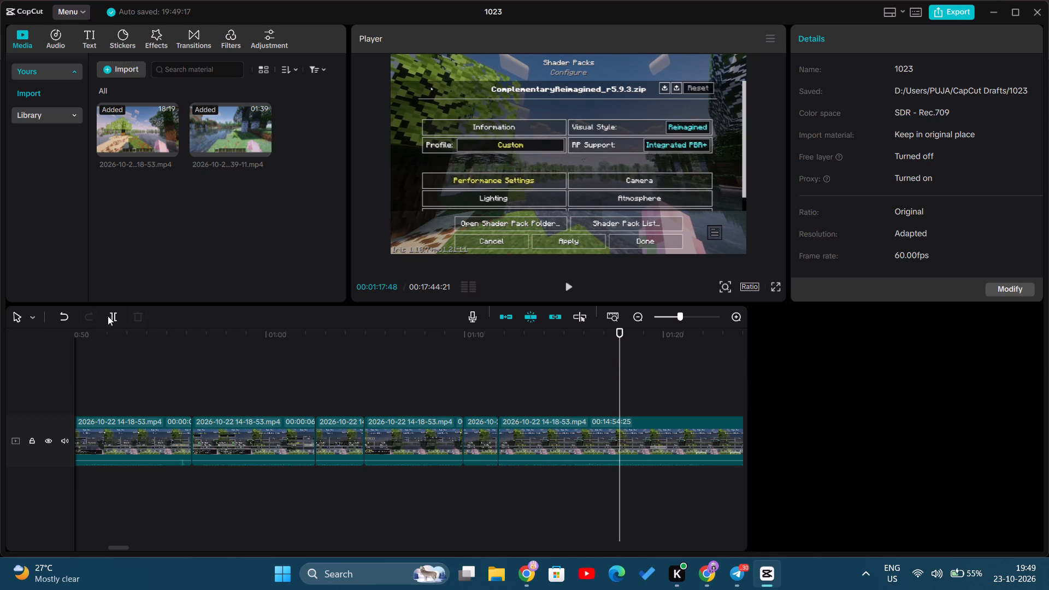
pyautogui.click(113, 316)
pyautogui.click(564, 444)
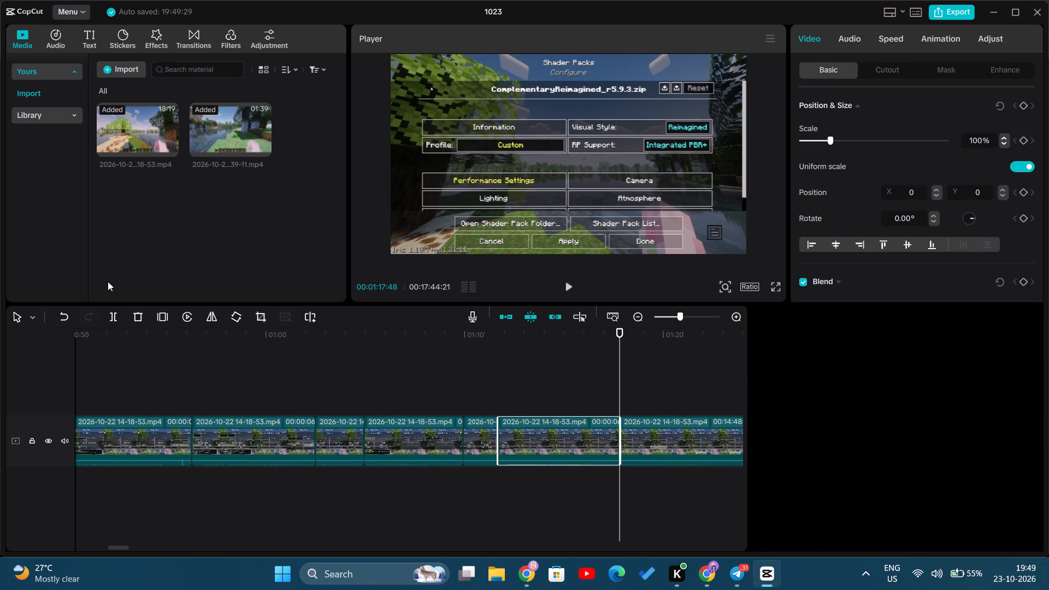
pyautogui.click(138, 318)
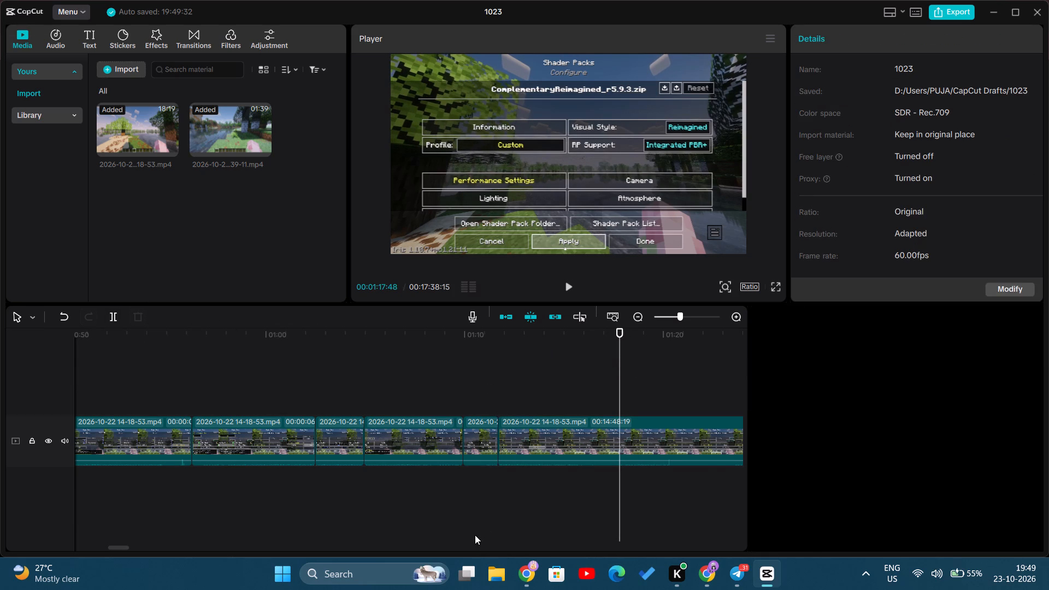
# Replay the main-page footage across the new join from about 00:01:11 and split the clip at 00:01:14:12, where Apply is highlighted.
pyautogui.moveTo(120, 546); pyautogui.dragTo(127, 546)
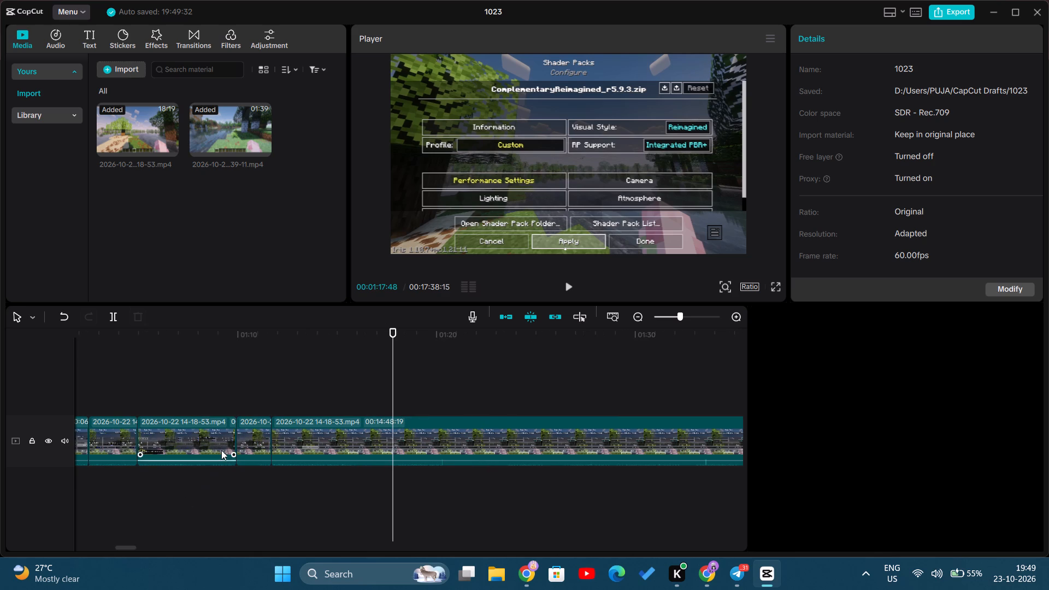
pyautogui.click(278, 379)
pyautogui.moveTo(278, 379); pyautogui.dragTo(265, 379)
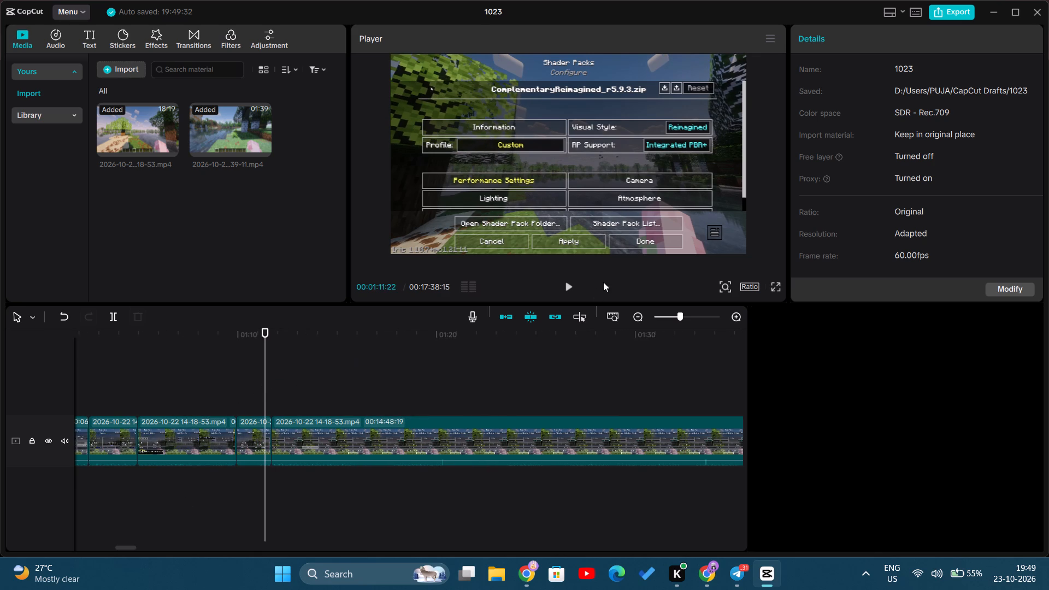
pyautogui.click(566, 287)
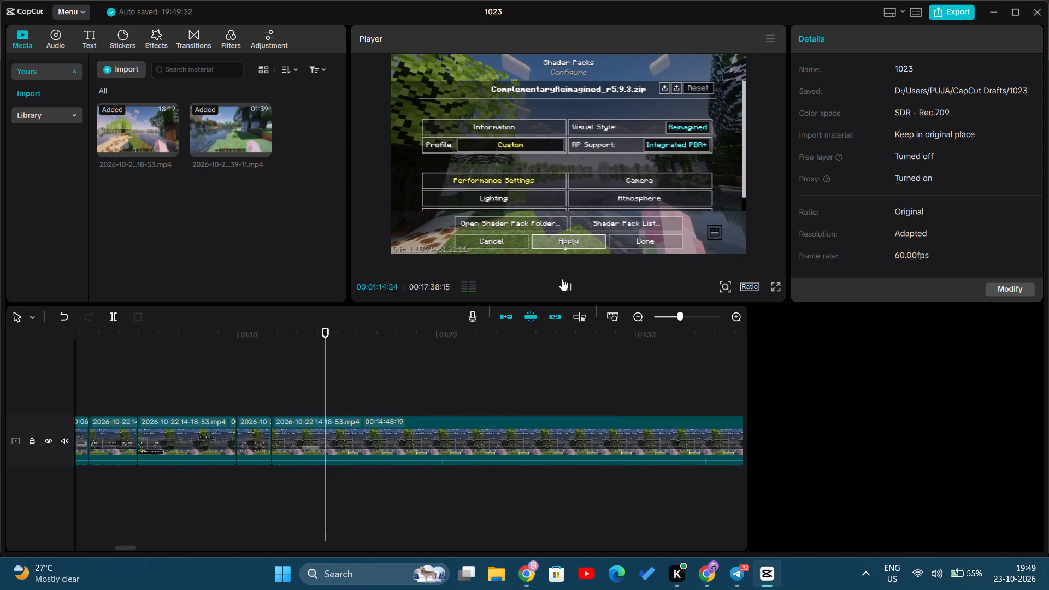
pyautogui.click(319, 387)
pyautogui.moveTo(327, 385); pyautogui.dragTo(314, 386)
pyautogui.moveTo(318, 380); pyautogui.dragTo(288, 377)
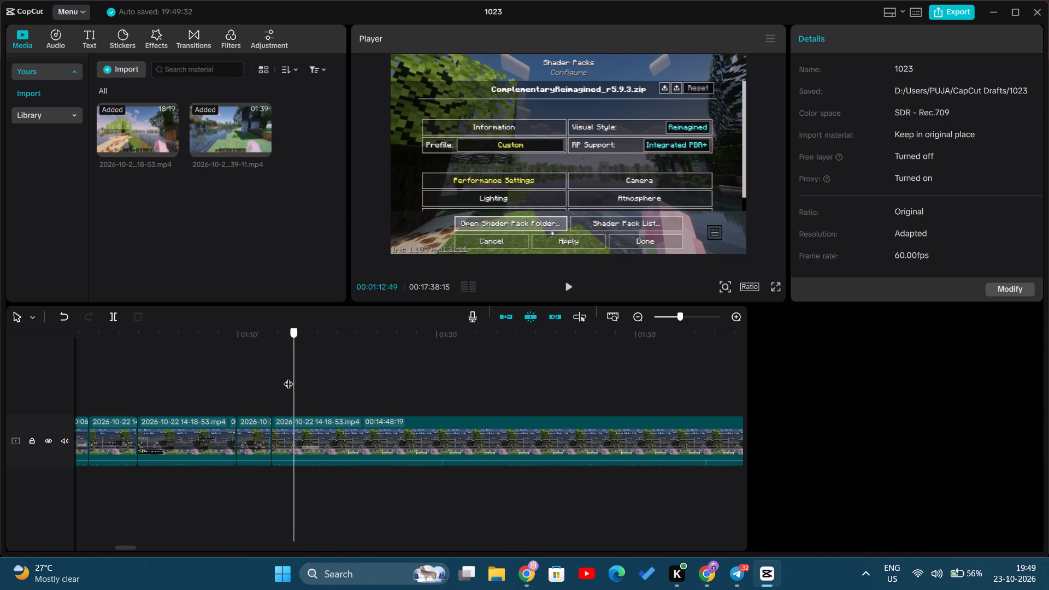
pyautogui.moveTo(288, 377); pyautogui.dragTo(304, 381)
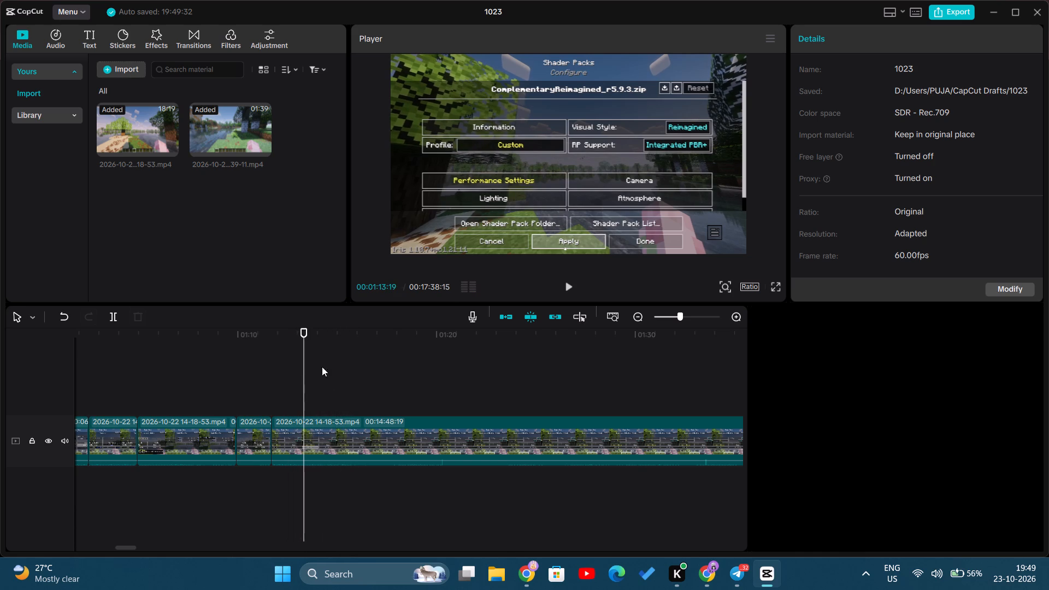
pyautogui.click(567, 286)
pyautogui.click(567, 286)
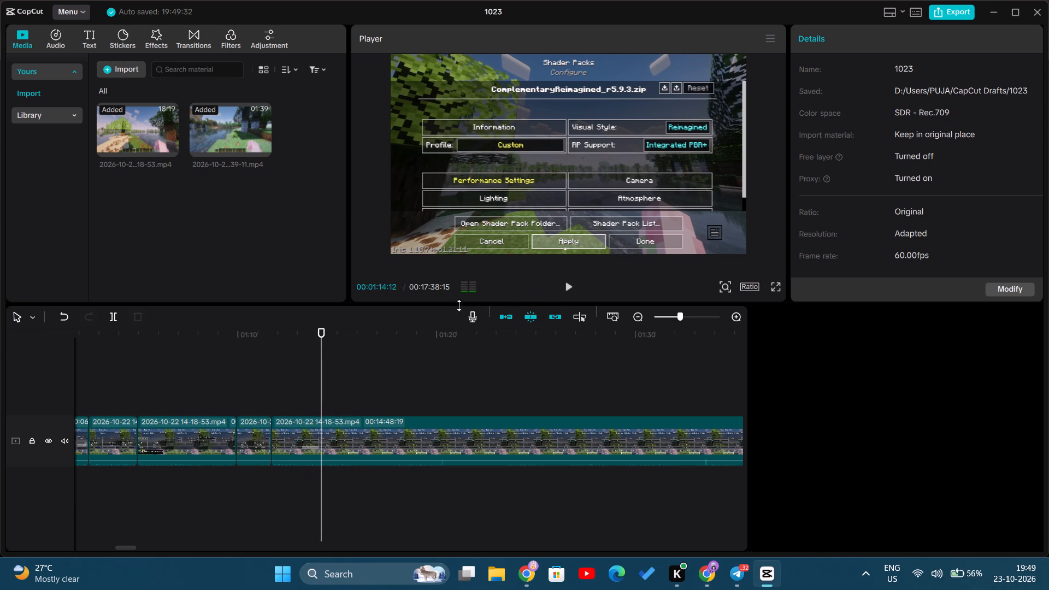
pyautogui.click(111, 319)
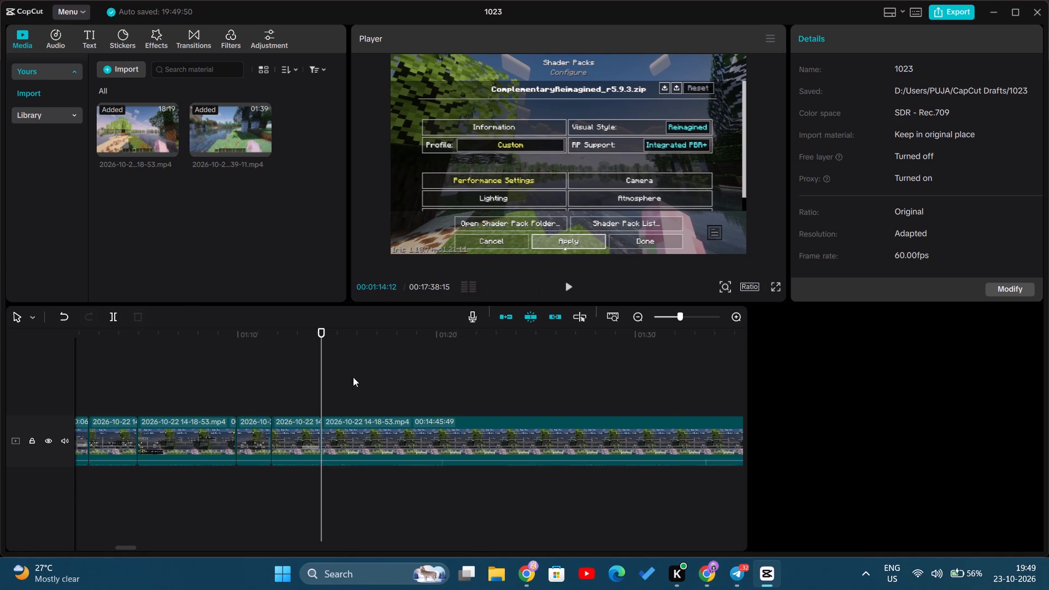
# Scan the idle ComplementaryReimagined_r5.9.3.zip main-page footage between about 00:01:14 and 00:02:29 for its end.
pyautogui.moveTo(321, 375); pyautogui.dragTo(462, 373)
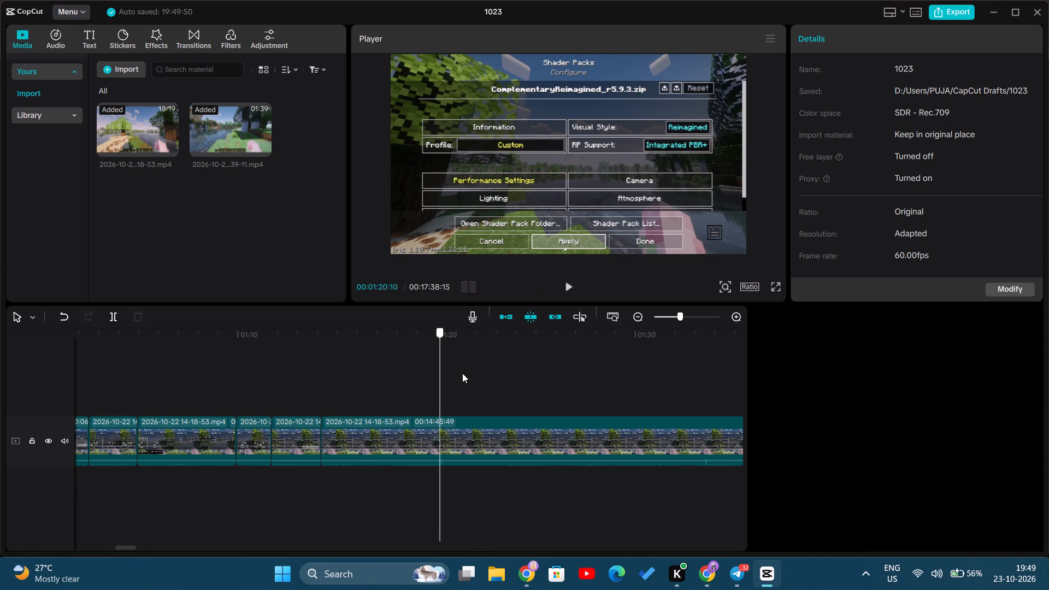
pyautogui.moveTo(462, 373); pyautogui.dragTo(605, 368)
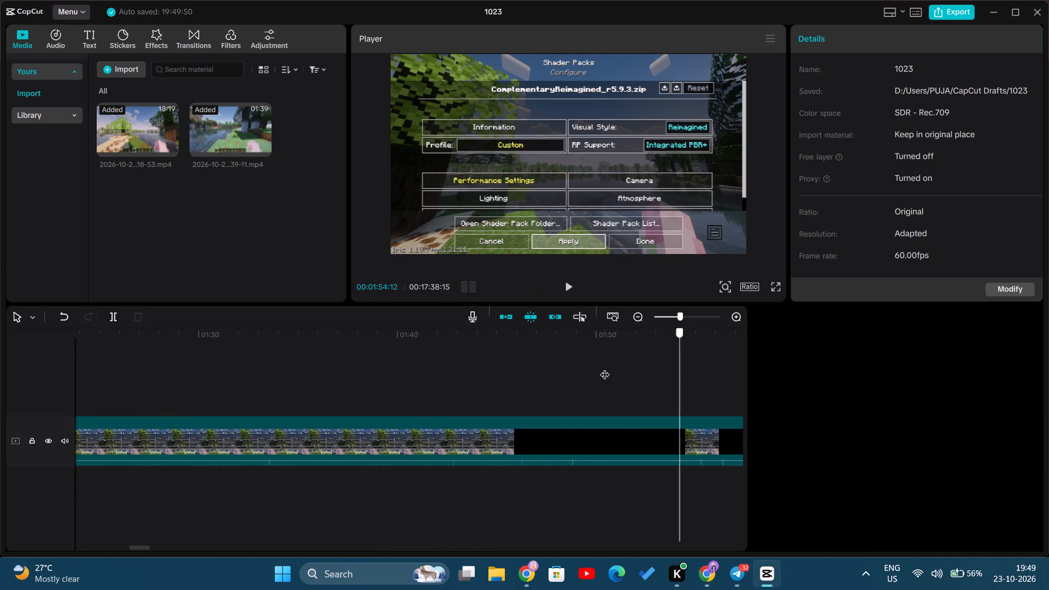
pyautogui.moveTo(605, 368); pyautogui.dragTo(714, 363)
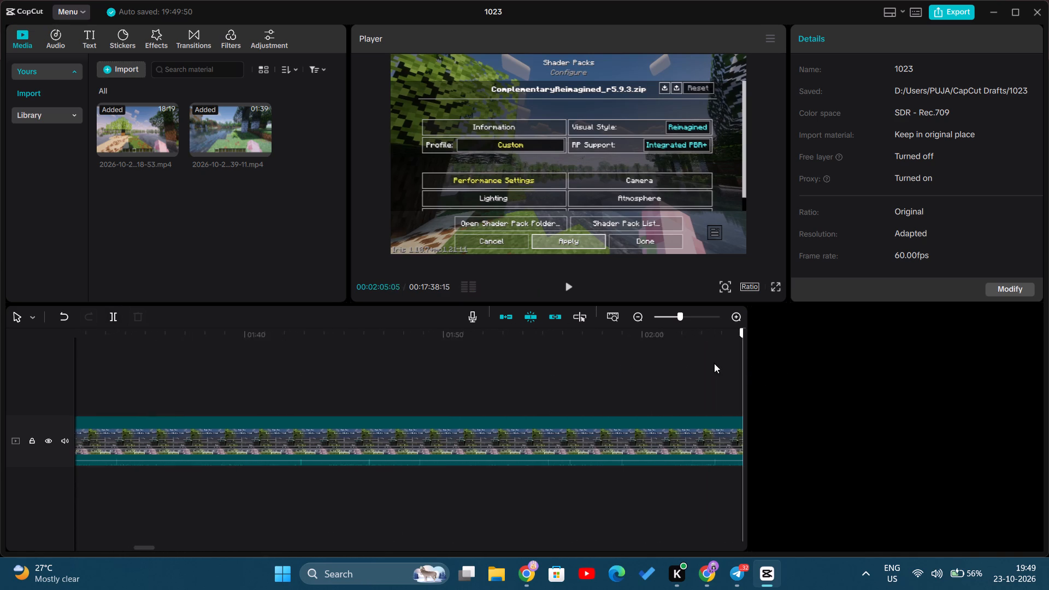
pyautogui.moveTo(714, 363); pyautogui.dragTo(661, 374)
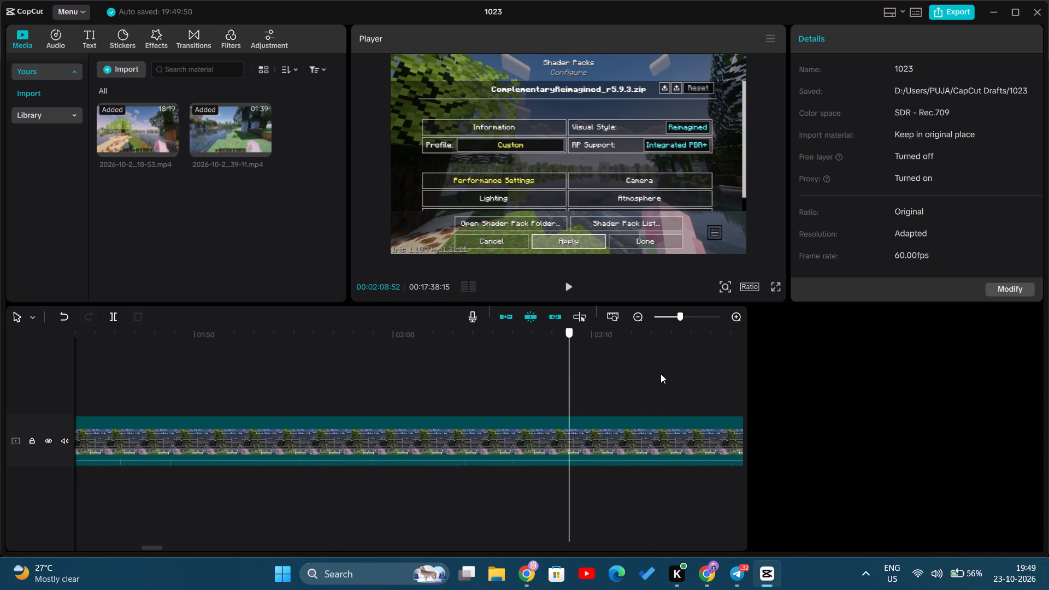
pyautogui.moveTo(661, 374); pyautogui.dragTo(550, 374)
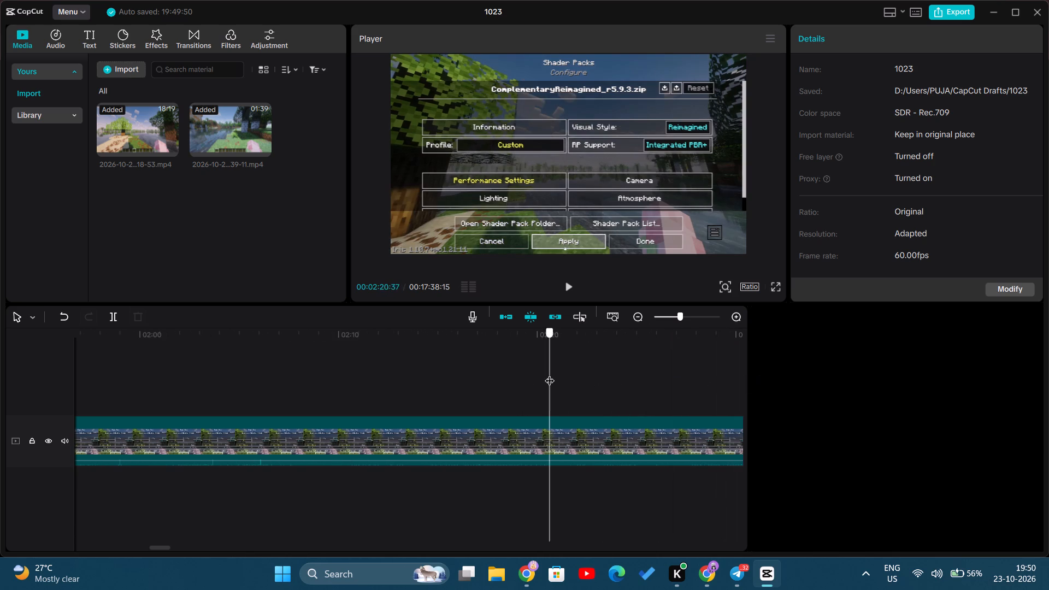
pyautogui.moveTo(550, 374); pyautogui.dragTo(724, 378)
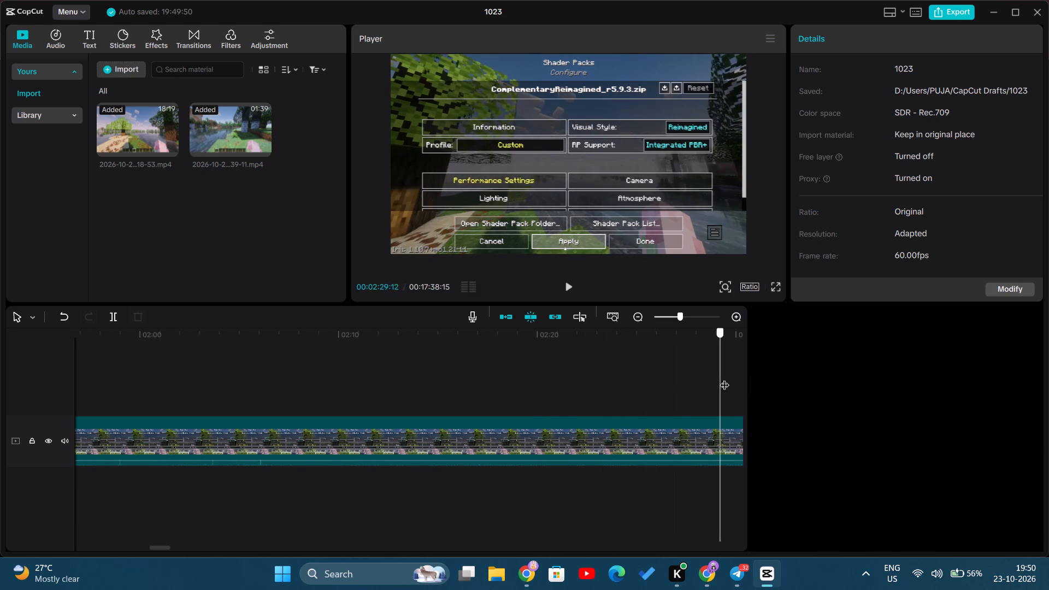
pyautogui.moveTo(724, 378); pyautogui.dragTo(93, 377)
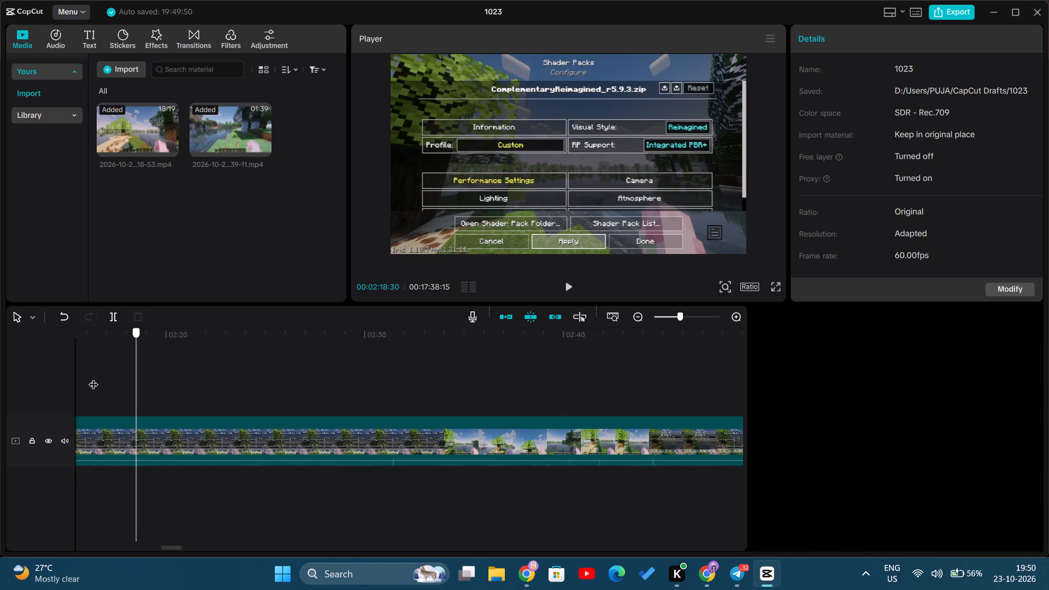
pyautogui.moveTo(93, 377); pyautogui.dragTo(140, 378)
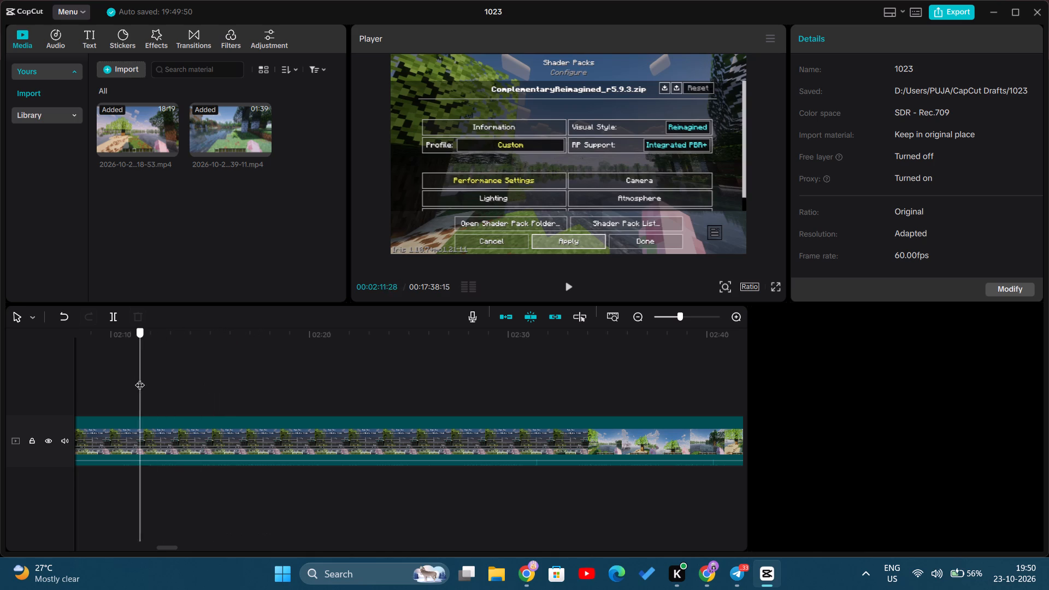
pyautogui.moveTo(140, 378); pyautogui.dragTo(95, 375)
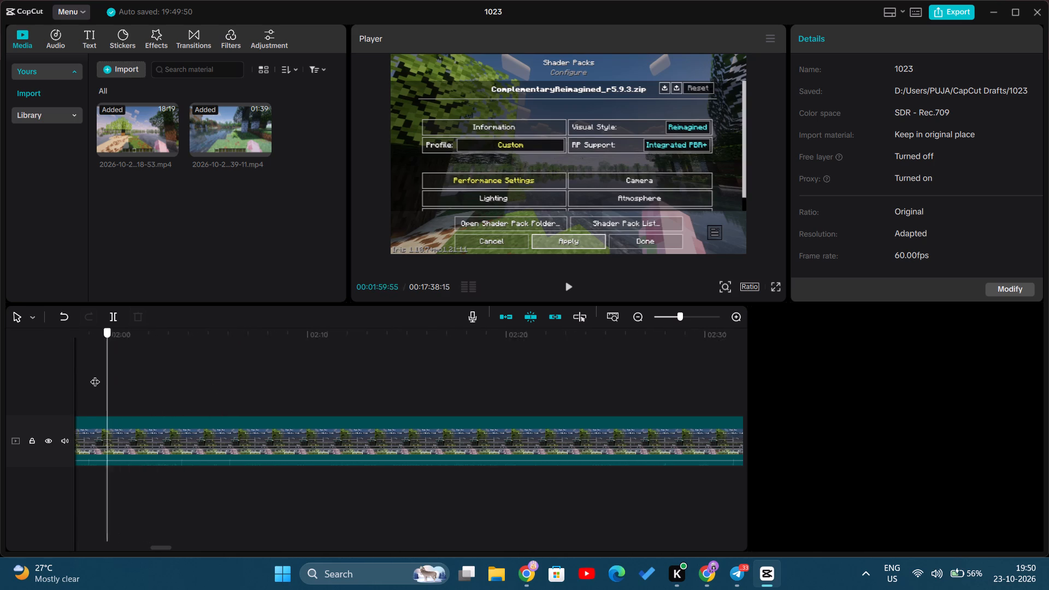
pyautogui.moveTo(95, 375); pyautogui.dragTo(59, 367)
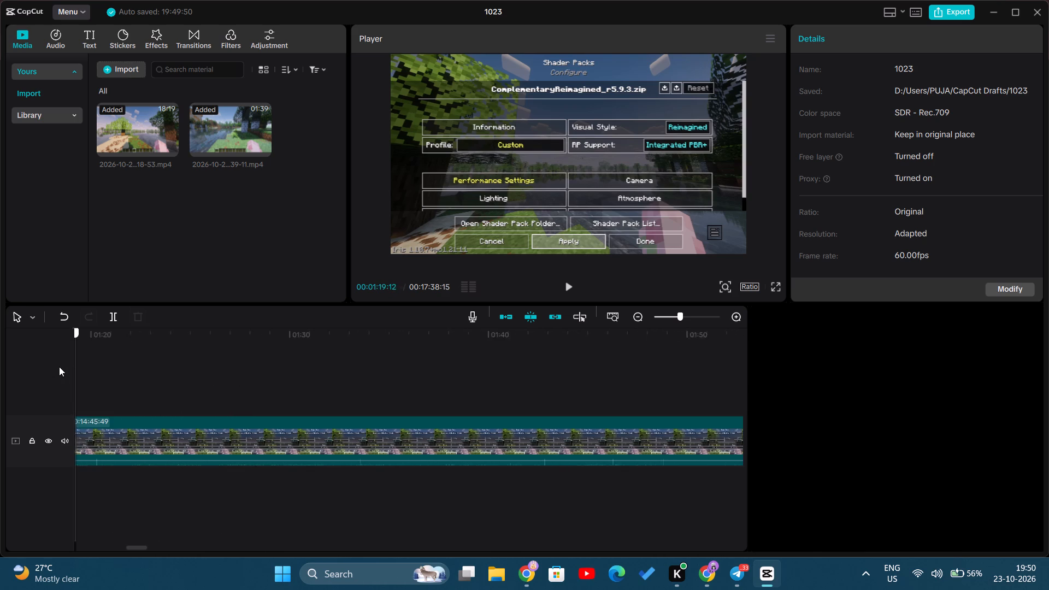
pyautogui.moveTo(59, 367); pyautogui.dragTo(739, 376)
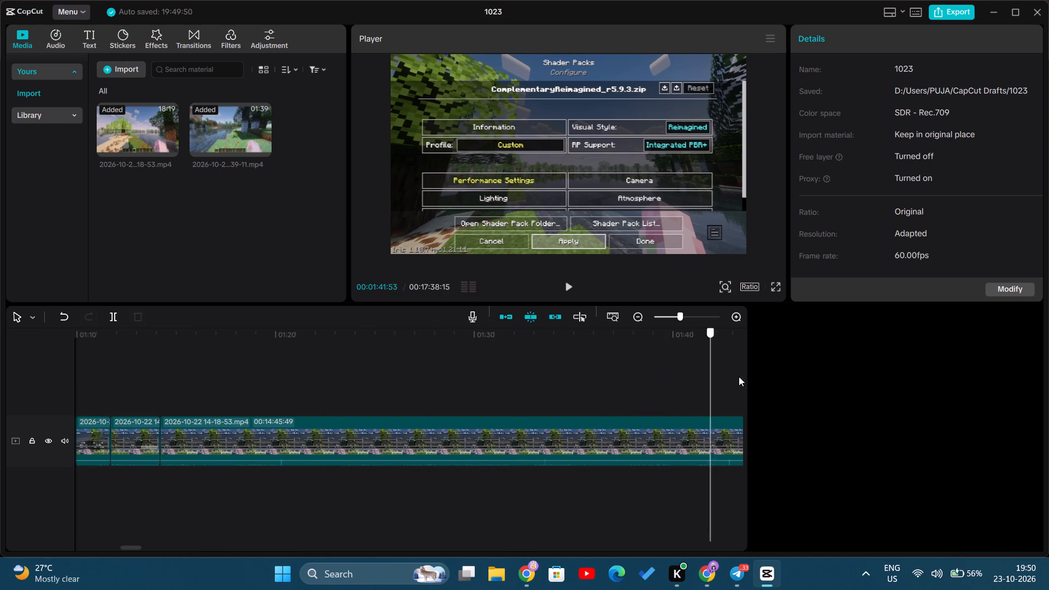
pyautogui.moveTo(739, 376); pyautogui.dragTo(321, 378)
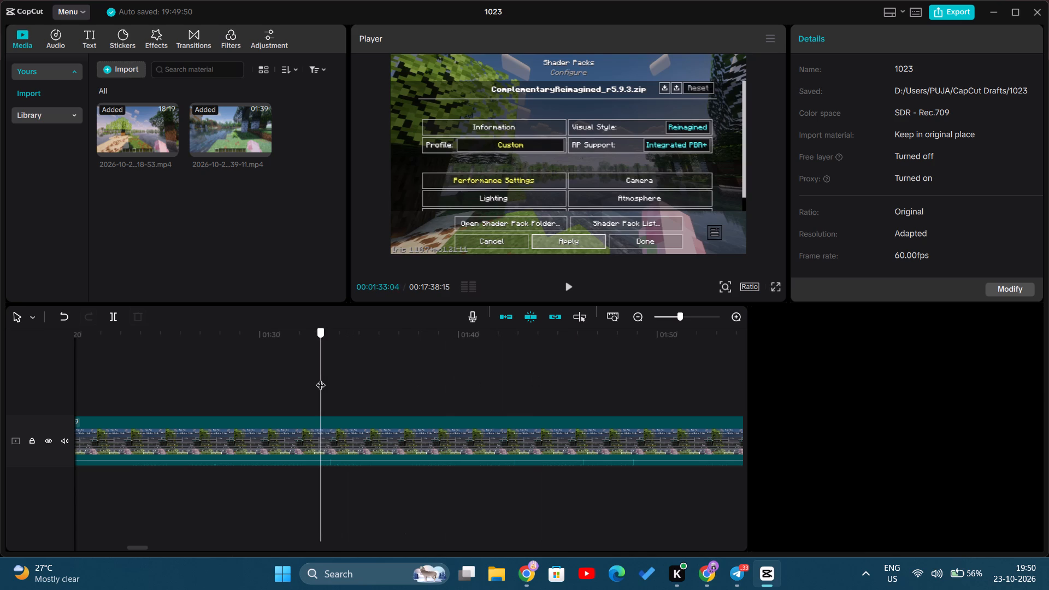
pyautogui.moveTo(321, 378); pyautogui.dragTo(39, 381)
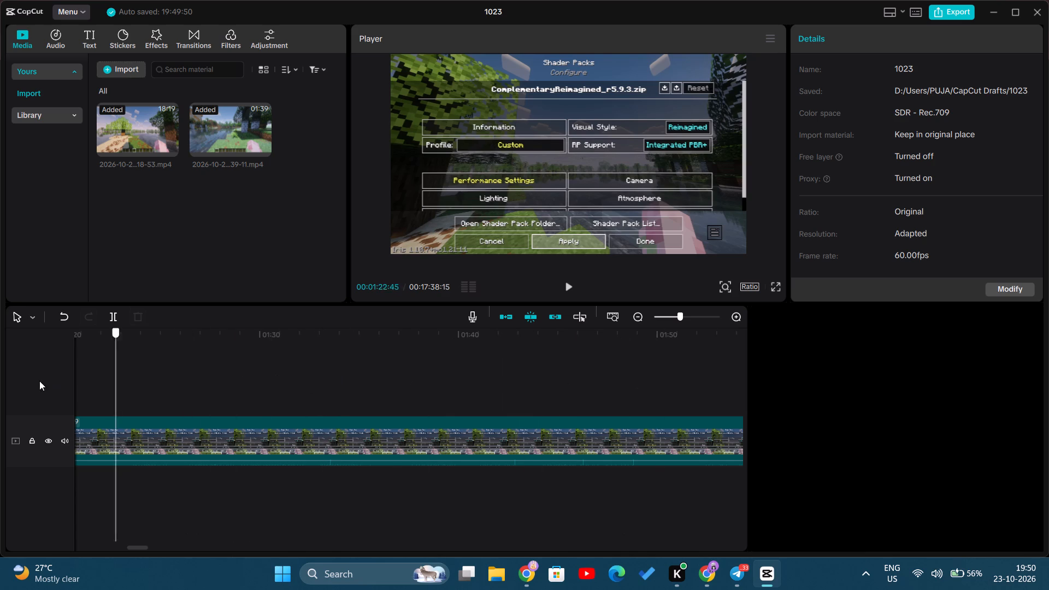
pyautogui.moveTo(39, 381); pyautogui.dragTo(626, 393)
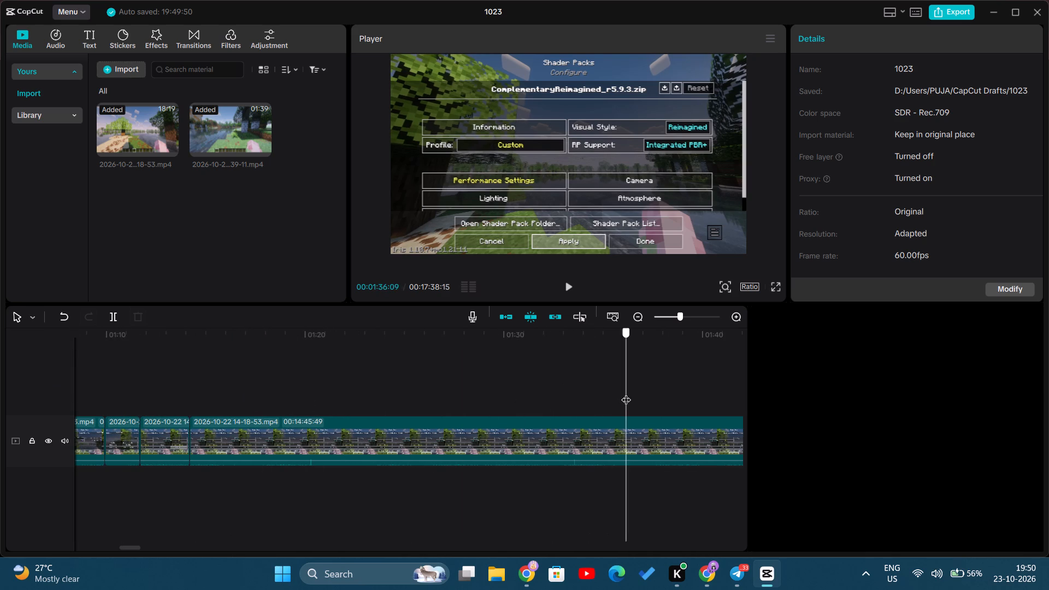
pyautogui.moveTo(626, 393); pyautogui.dragTo(688, 381)
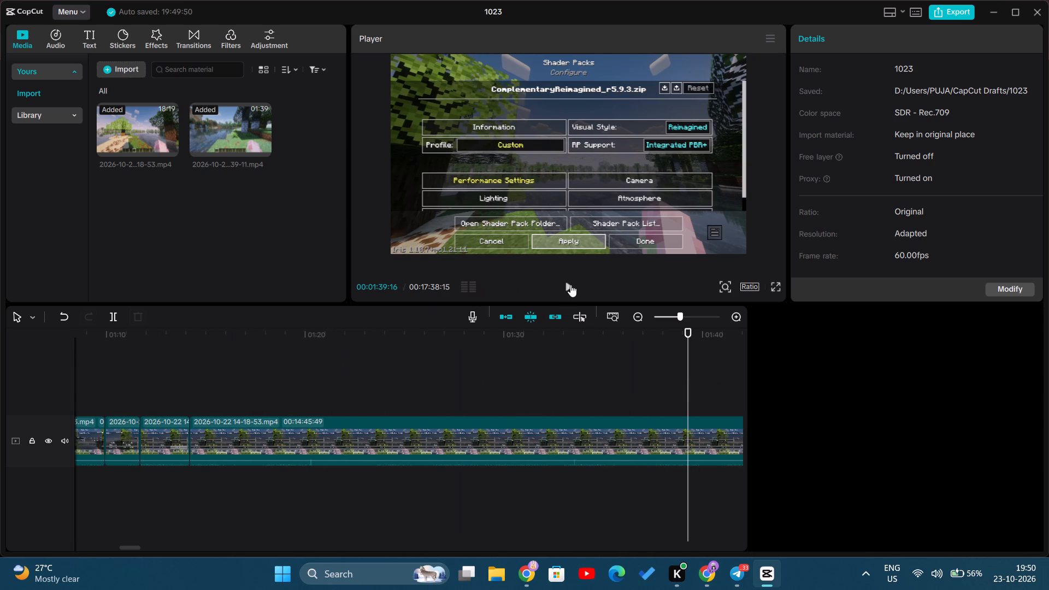
pyautogui.click(567, 287)
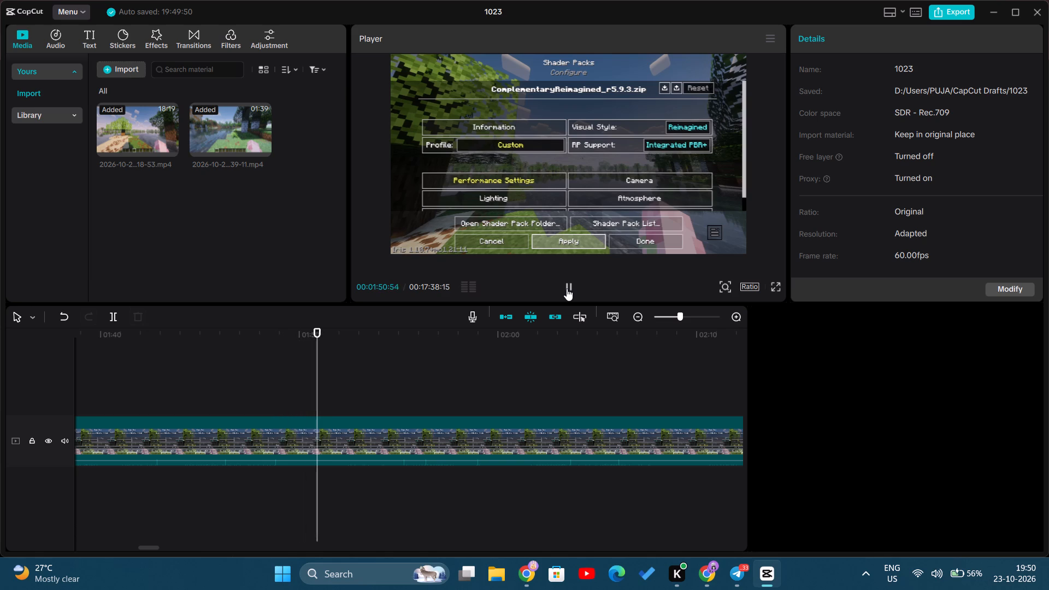
# Split the clip at 00:02:28:41, with Apply highlighted on the main page, and delete the idle segment between the two cuts.
pyautogui.moveTo(341, 368); pyautogui.dragTo(418, 370)
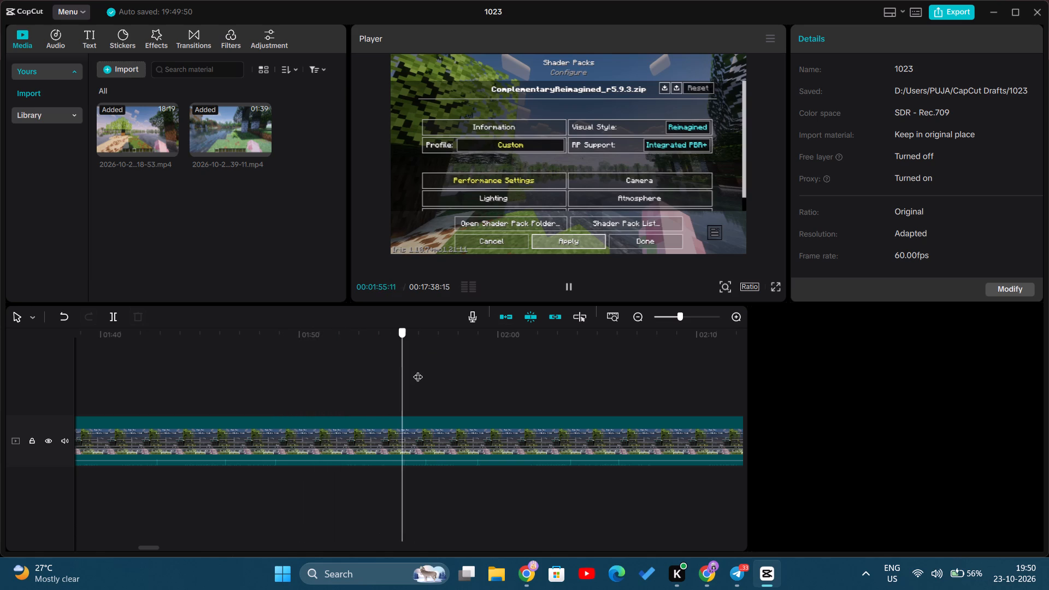
pyautogui.moveTo(418, 370); pyautogui.dragTo(755, 381)
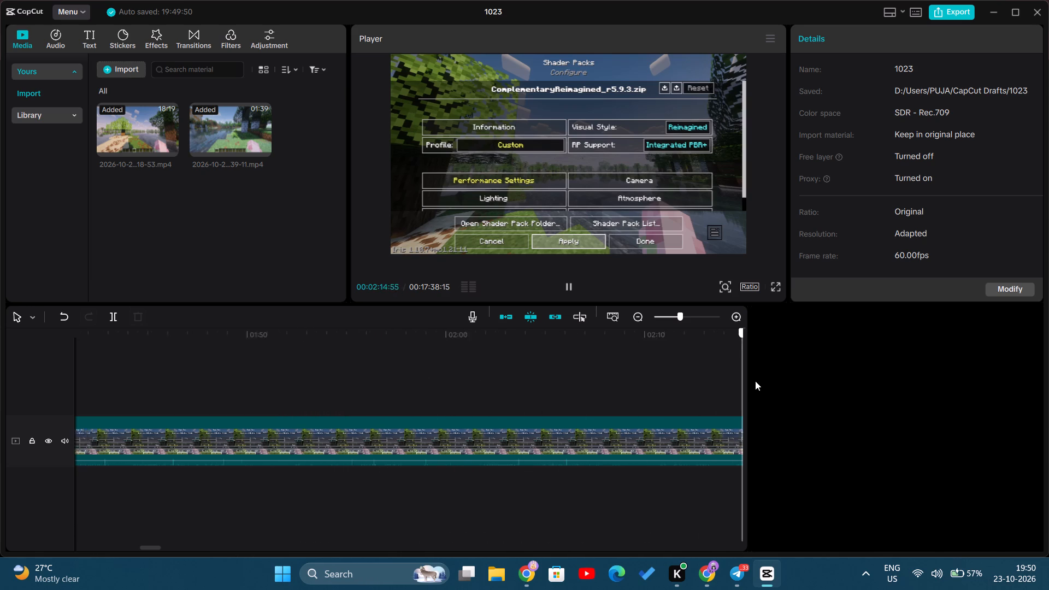
pyautogui.moveTo(755, 381); pyautogui.dragTo(663, 387)
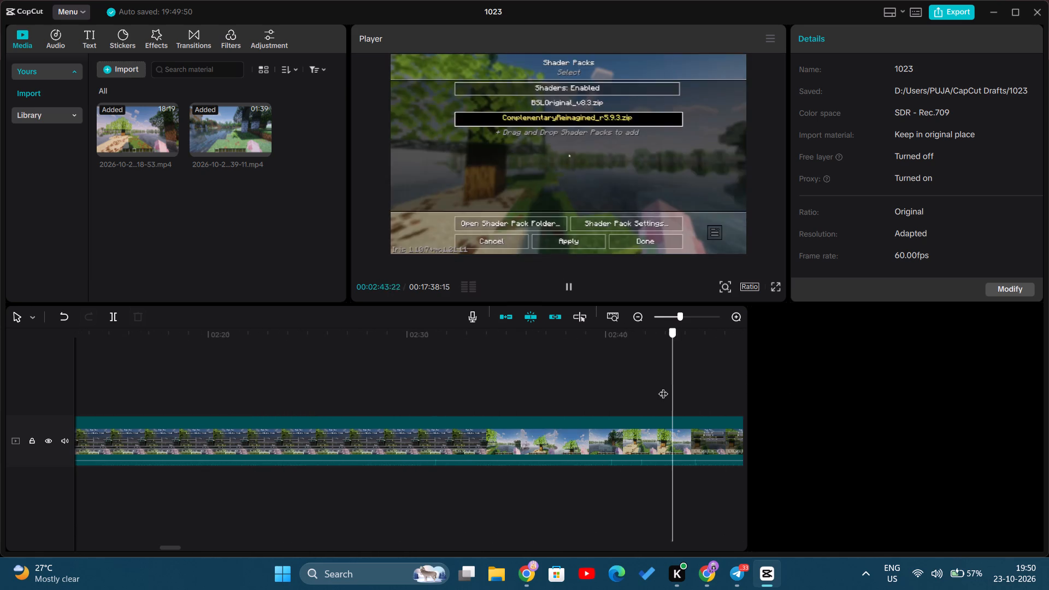
pyautogui.moveTo(663, 387); pyautogui.dragTo(256, 391)
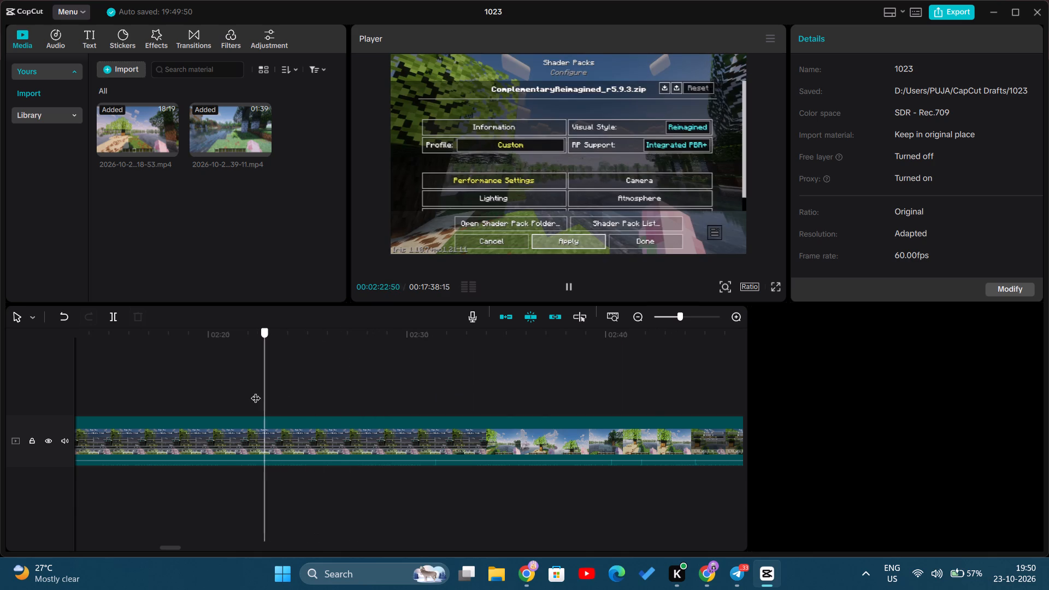
pyautogui.moveTo(256, 391); pyautogui.dragTo(496, 414)
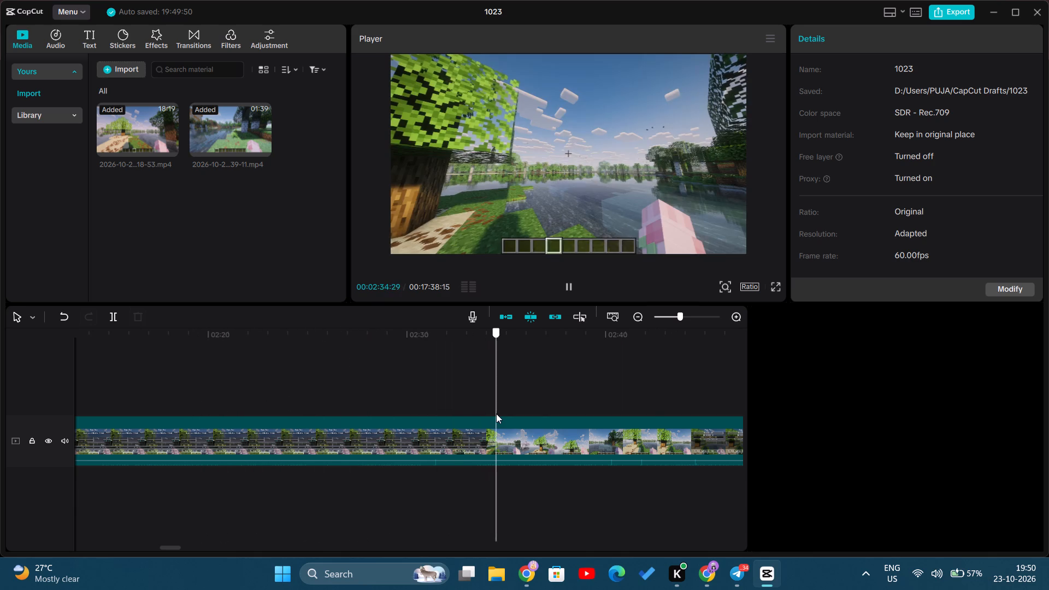
pyautogui.moveTo(496, 414); pyautogui.dragTo(295, 409)
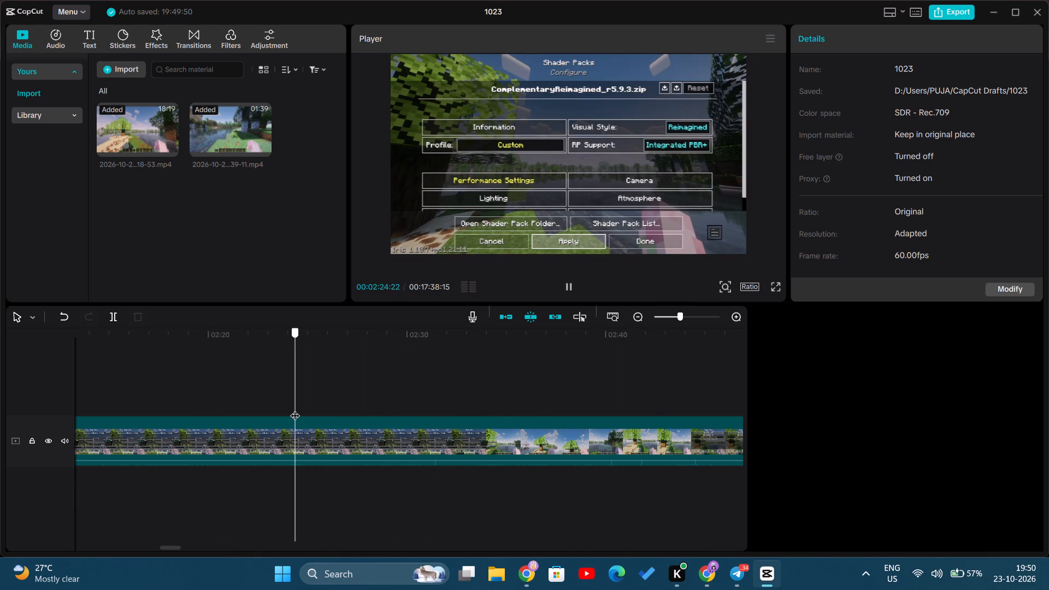
pyautogui.moveTo(295, 409); pyautogui.dragTo(388, 416)
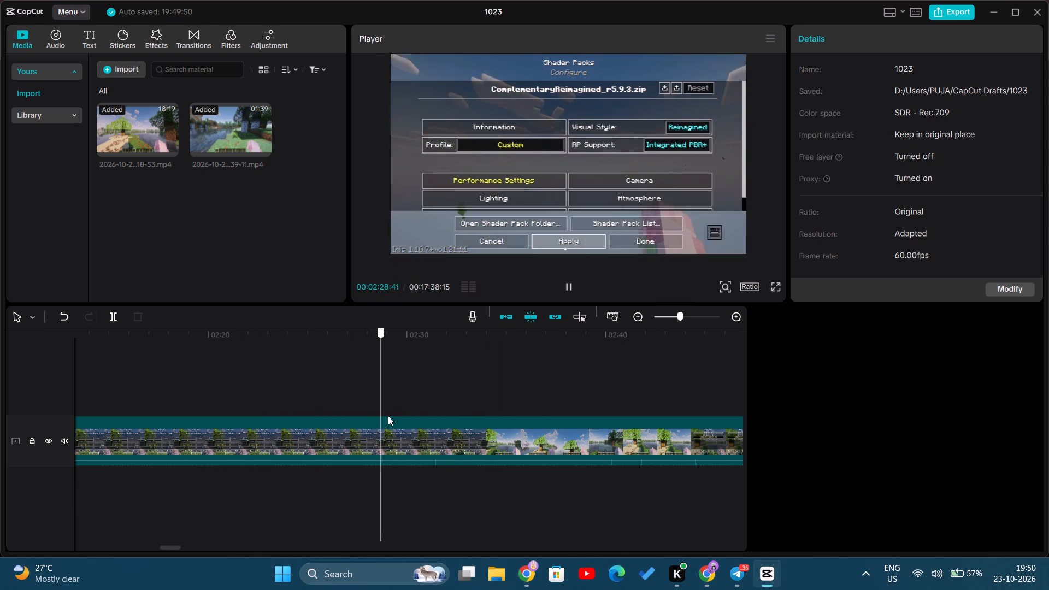
pyautogui.moveTo(388, 416); pyautogui.dragTo(381, 418)
pyautogui.moveTo(381, 418); pyautogui.dragTo(381, 418)
pyautogui.click(108, 317)
pyautogui.click(251, 441)
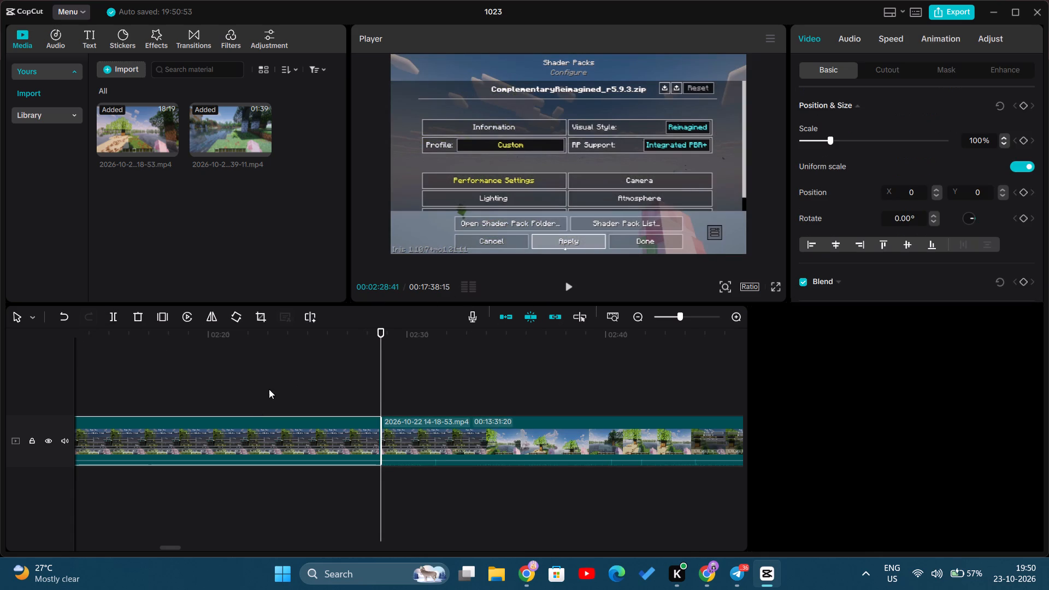
pyautogui.click(137, 319)
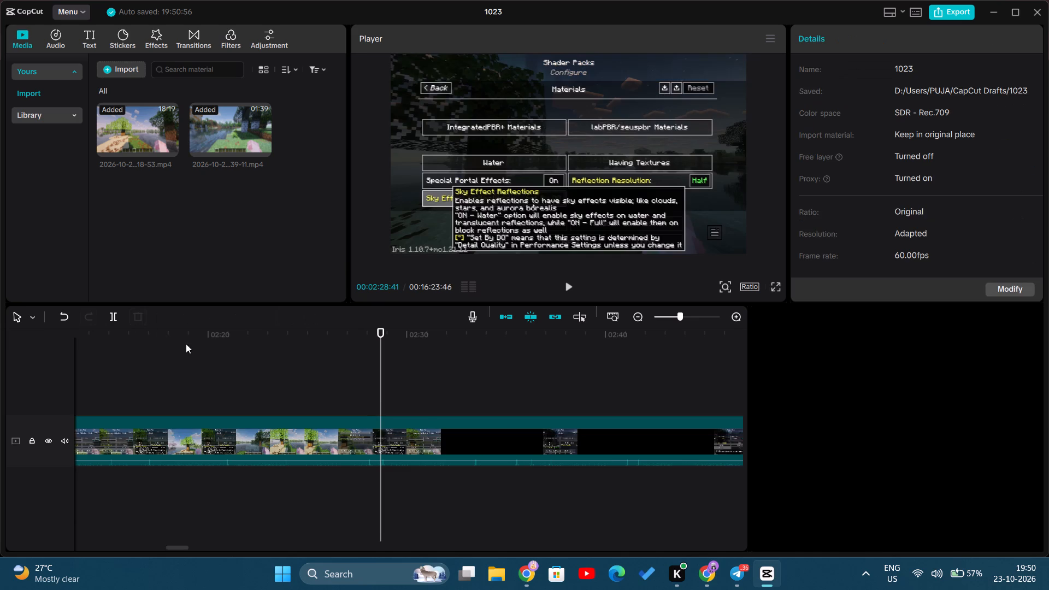
# Replay the main-page footage across the new join from about 00:01:13:48 and split the clip at 00:01:16:16, where Apply is highlighted.
pyautogui.moveTo(379, 384); pyautogui.dragTo(70, 383)
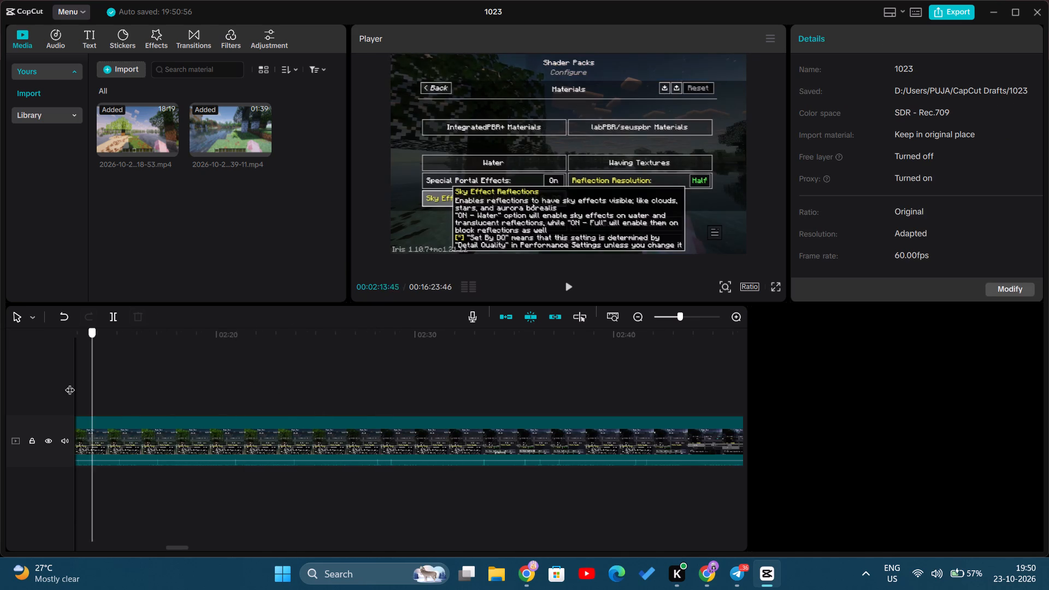
pyautogui.moveTo(70, 383); pyautogui.dragTo(79, 386)
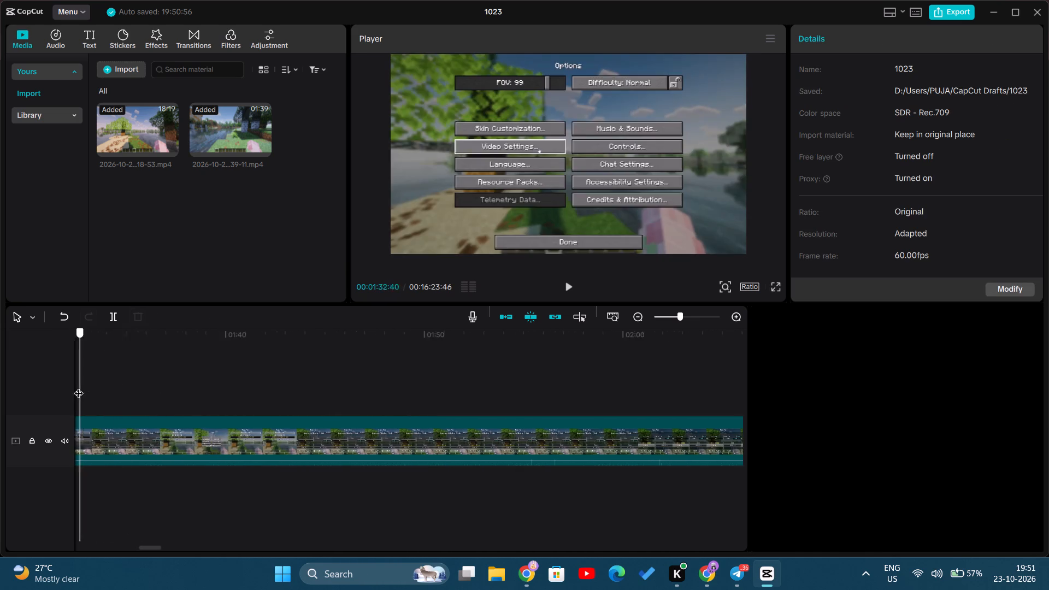
pyautogui.moveTo(79, 386); pyautogui.dragTo(99, 403)
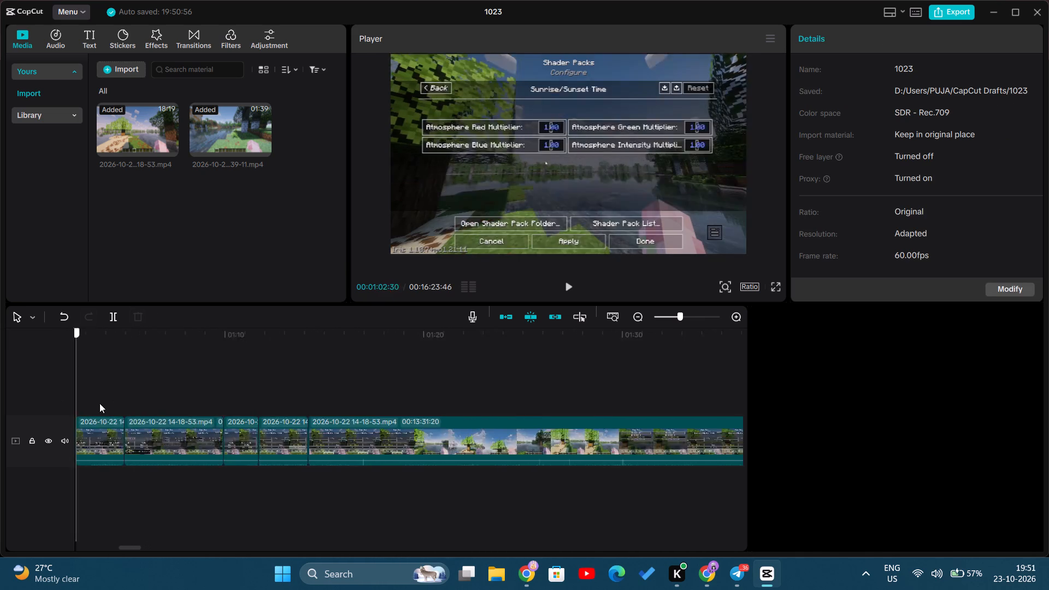
pyautogui.moveTo(99, 403); pyautogui.dragTo(445, 410)
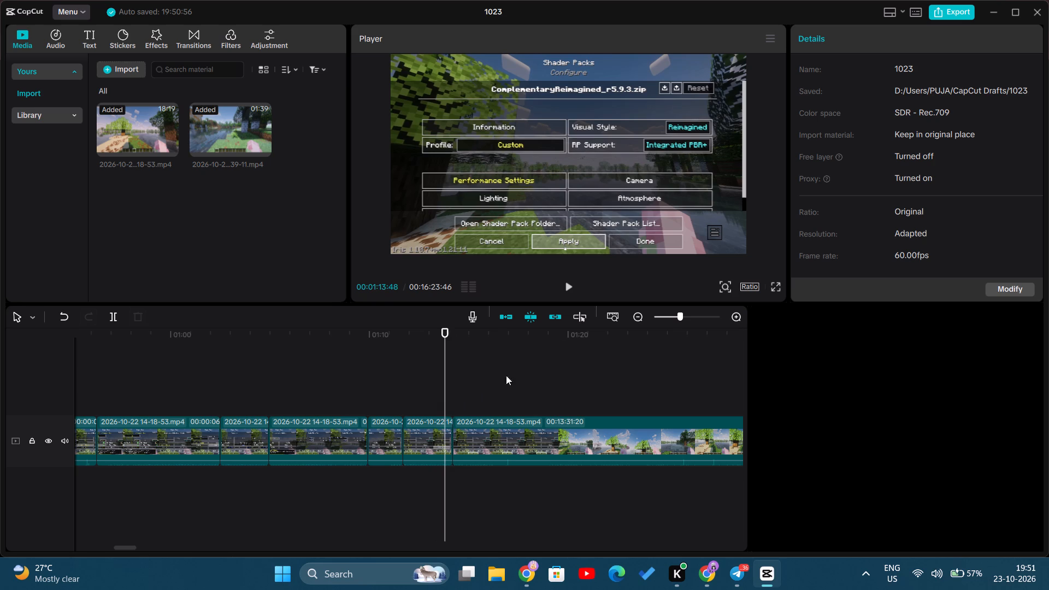
pyautogui.click(573, 288)
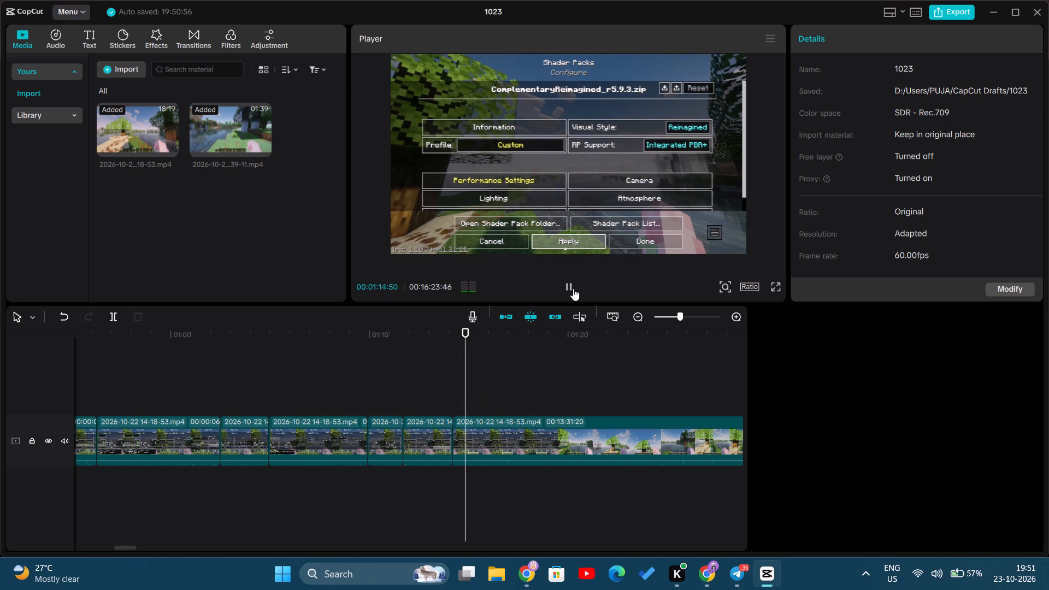
pyautogui.click(573, 288)
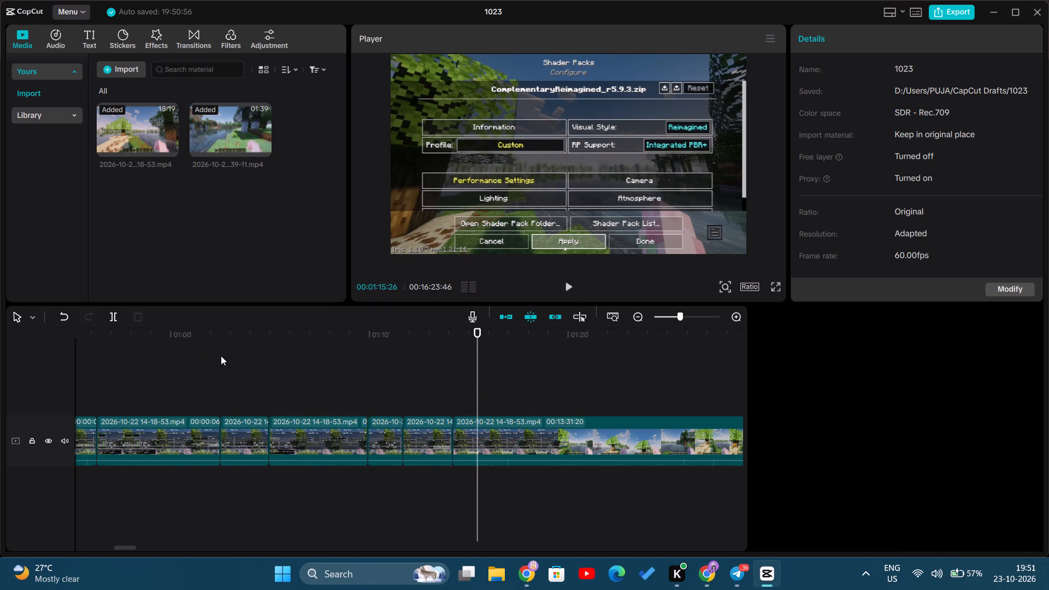
pyautogui.click(569, 288)
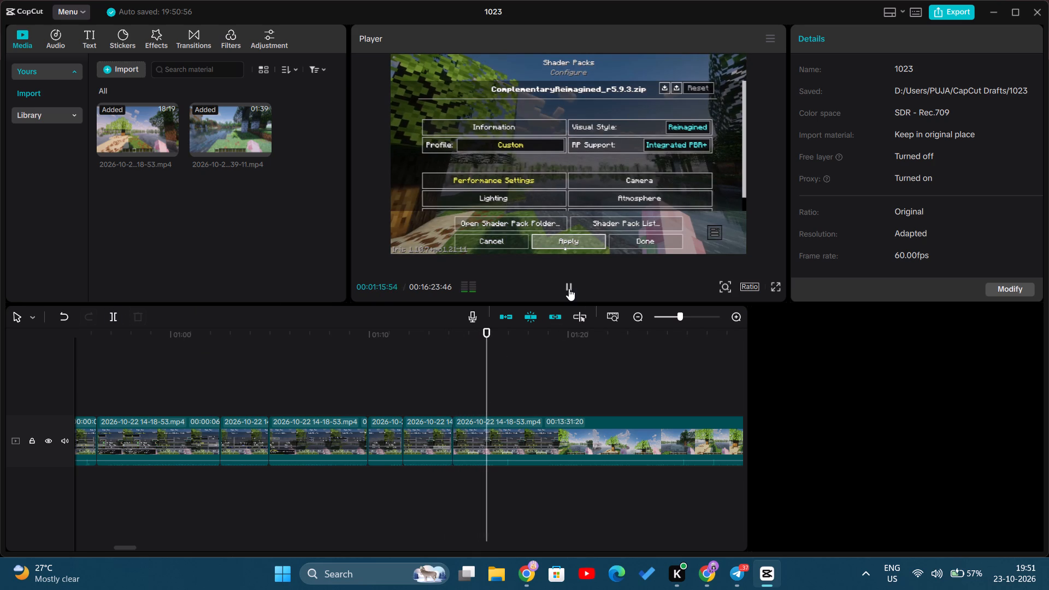
pyautogui.click(569, 288)
pyautogui.click(111, 312)
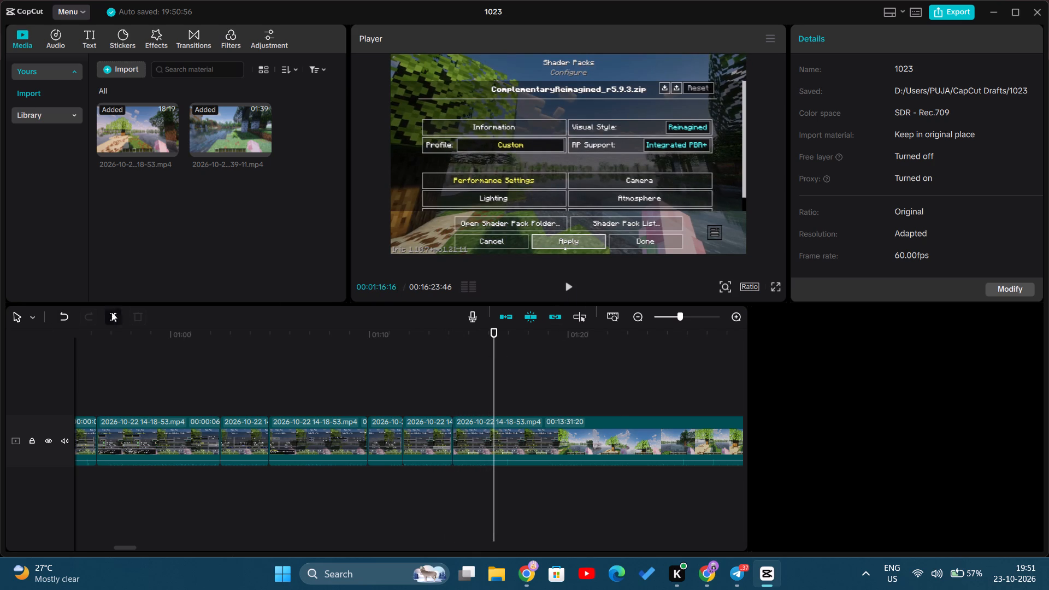
# Split the main-page footage again at 00:01:18:15, with Apply still highlighted, and delete the idle segment between the two cuts.
pyautogui.moveTo(495, 363); pyautogui.dragTo(636, 370)
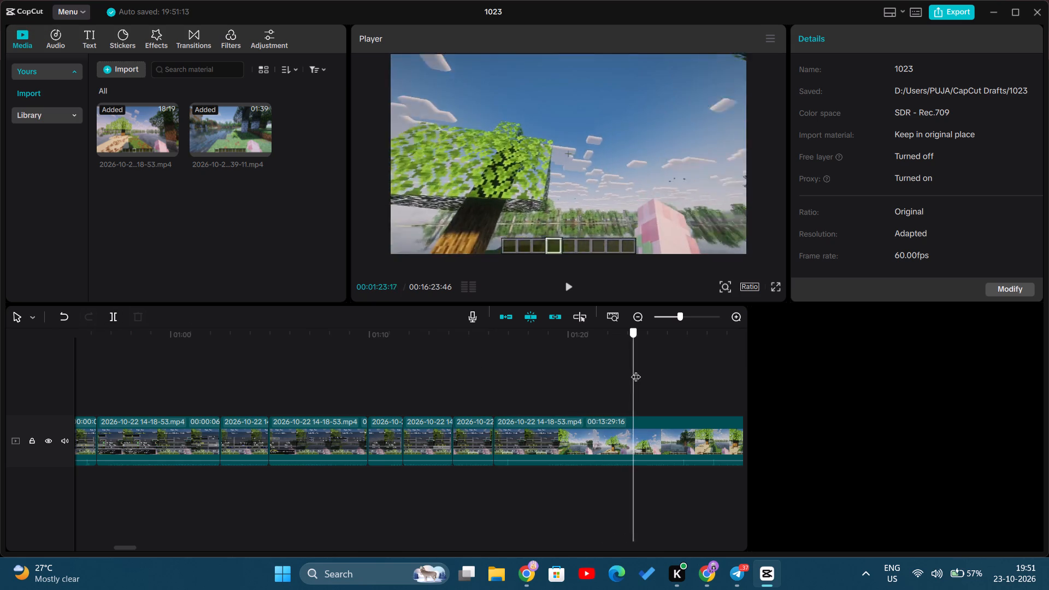
pyautogui.moveTo(636, 370); pyautogui.dragTo(516, 391)
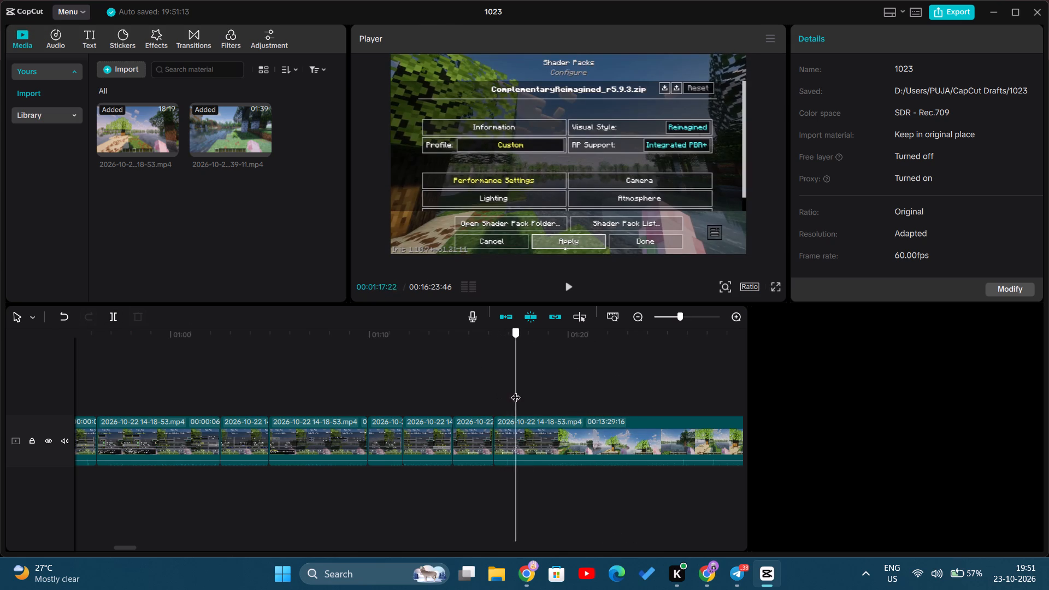
pyautogui.moveTo(516, 391); pyautogui.dragTo(486, 398)
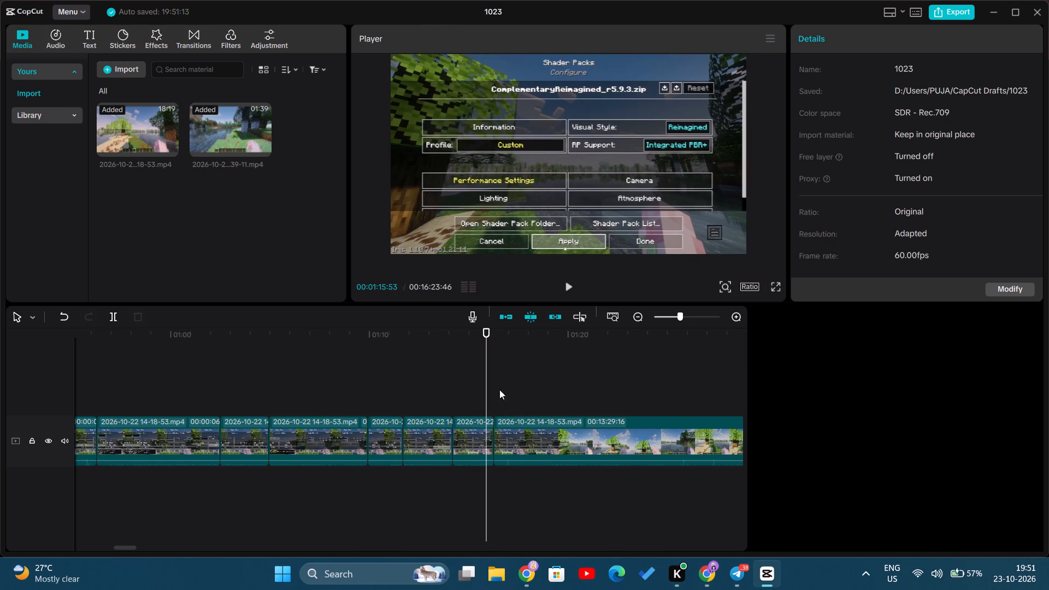
pyautogui.click(564, 293)
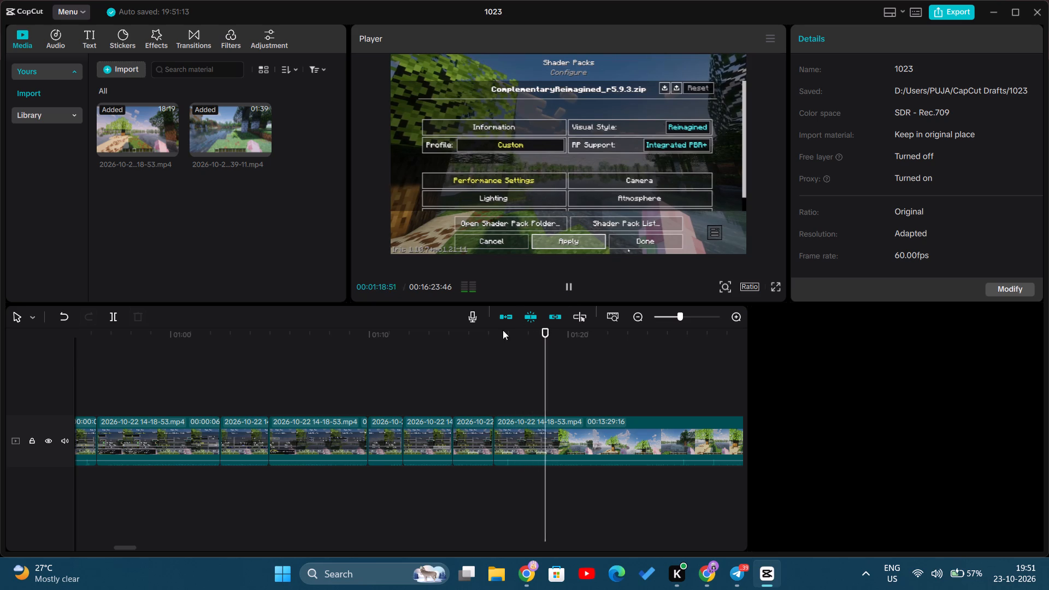
pyautogui.click(494, 390)
pyautogui.moveTo(493, 390); pyautogui.dragTo(492, 386)
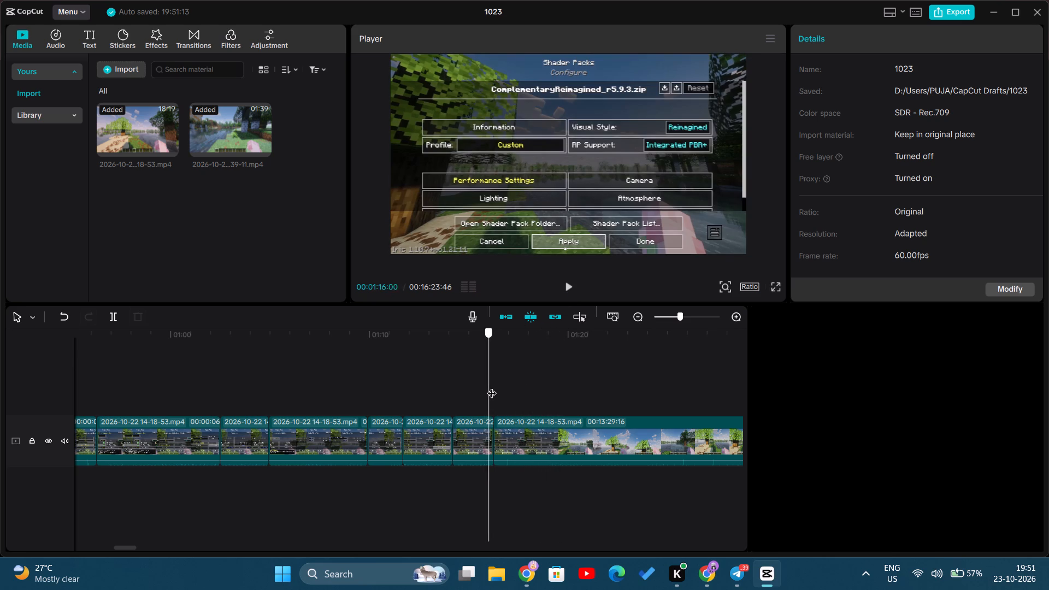
pyautogui.moveTo(492, 386); pyautogui.dragTo(533, 391)
pyautogui.click(111, 312)
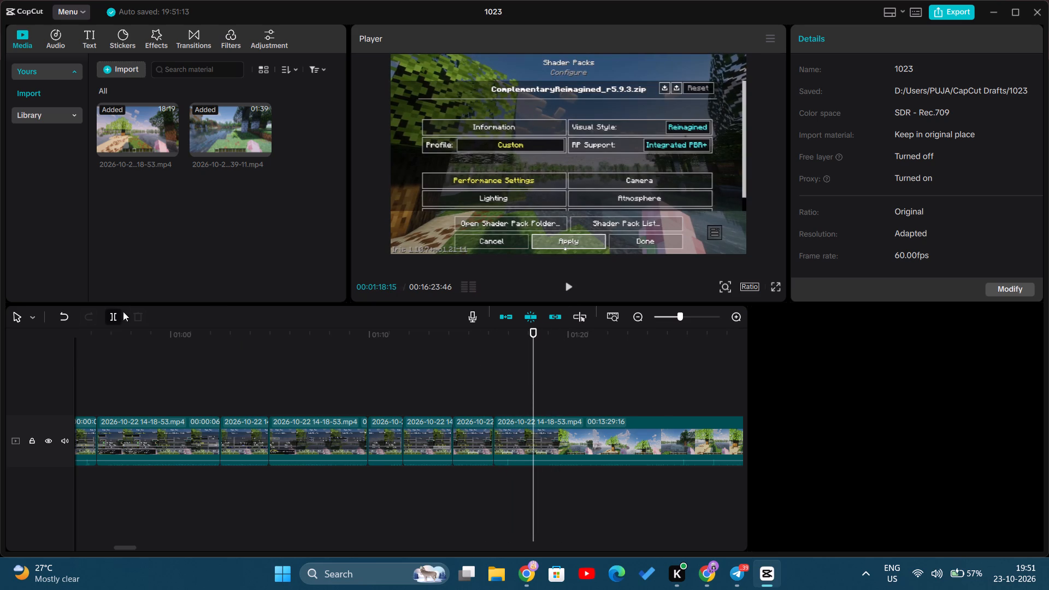
pyautogui.click(502, 433)
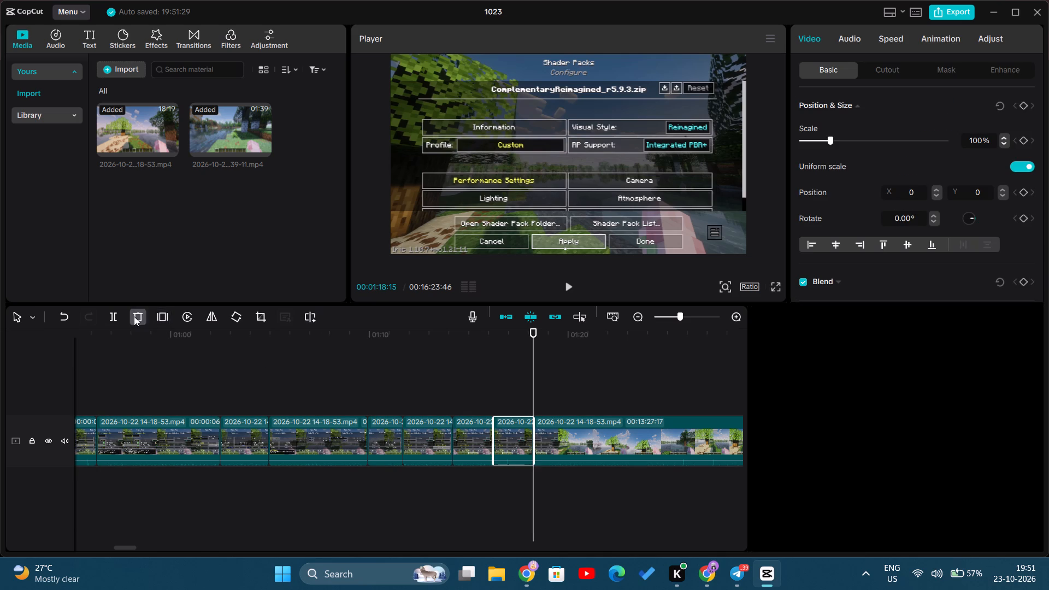
pyautogui.click(134, 316)
# Play the footage from 00:01:15:55 through the in-game view and split the clip at 00:01:27:15, on the Shader Packs selection screen.
pyautogui.click(491, 381)
pyautogui.click(488, 382)
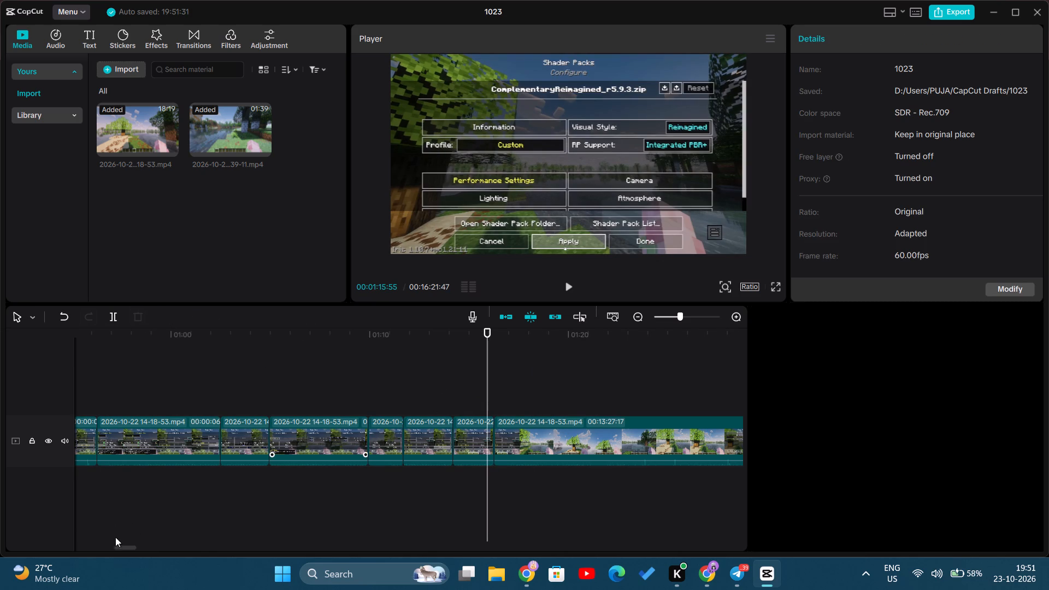
pyautogui.moveTo(116, 545); pyautogui.dragTo(136, 541)
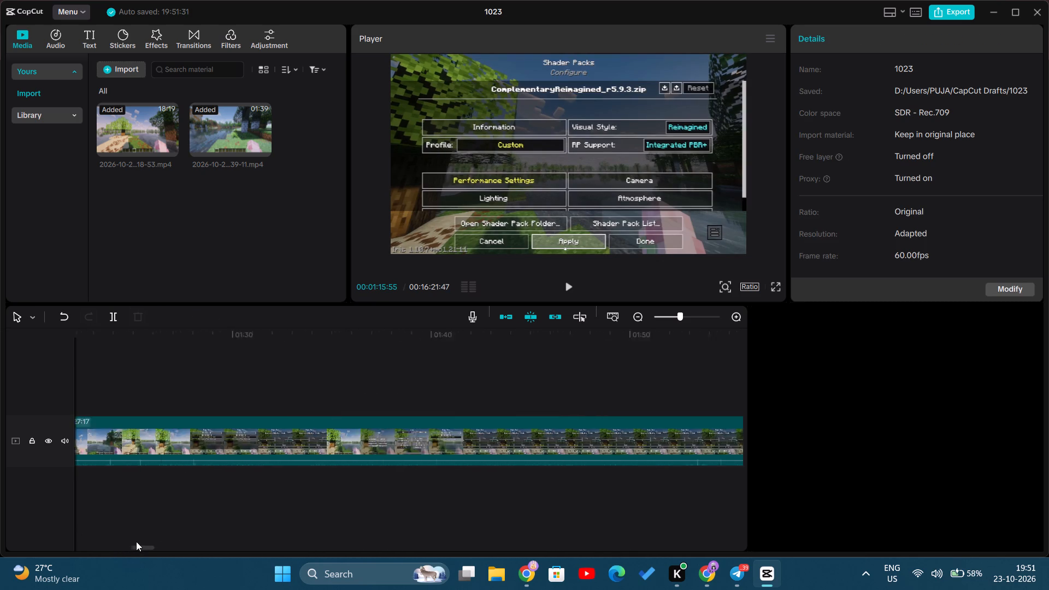
pyautogui.moveTo(136, 541); pyautogui.dragTo(131, 540)
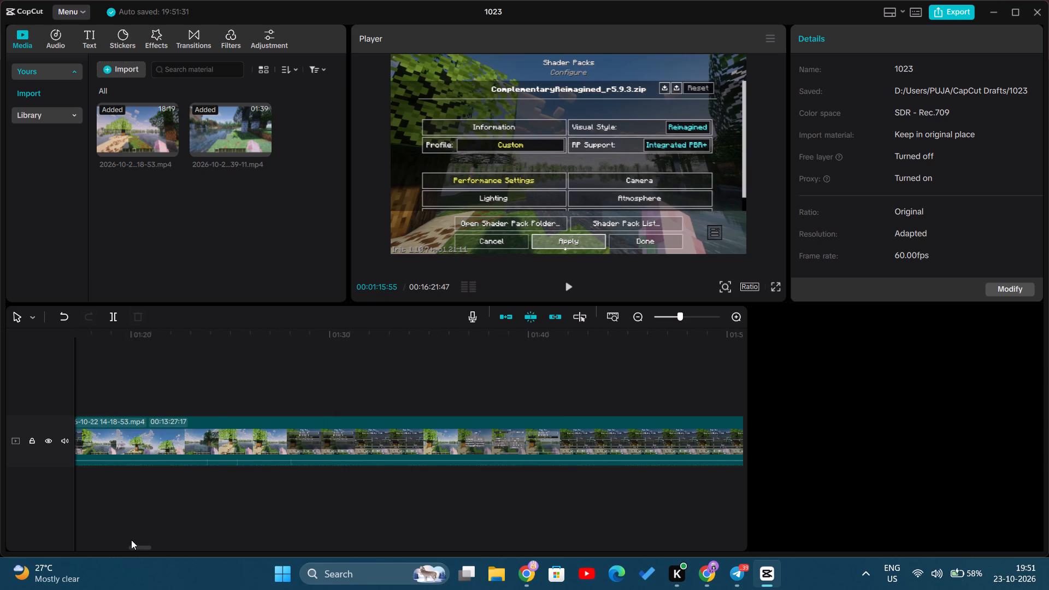
pyautogui.moveTo(131, 540); pyautogui.dragTo(129, 539)
pyautogui.click(569, 282)
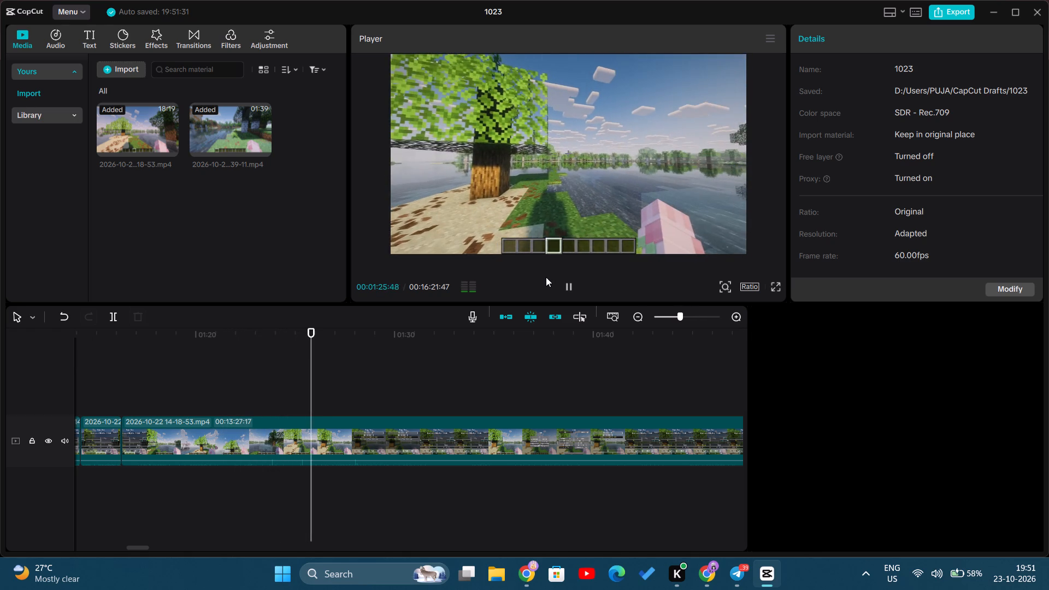
pyautogui.click(564, 287)
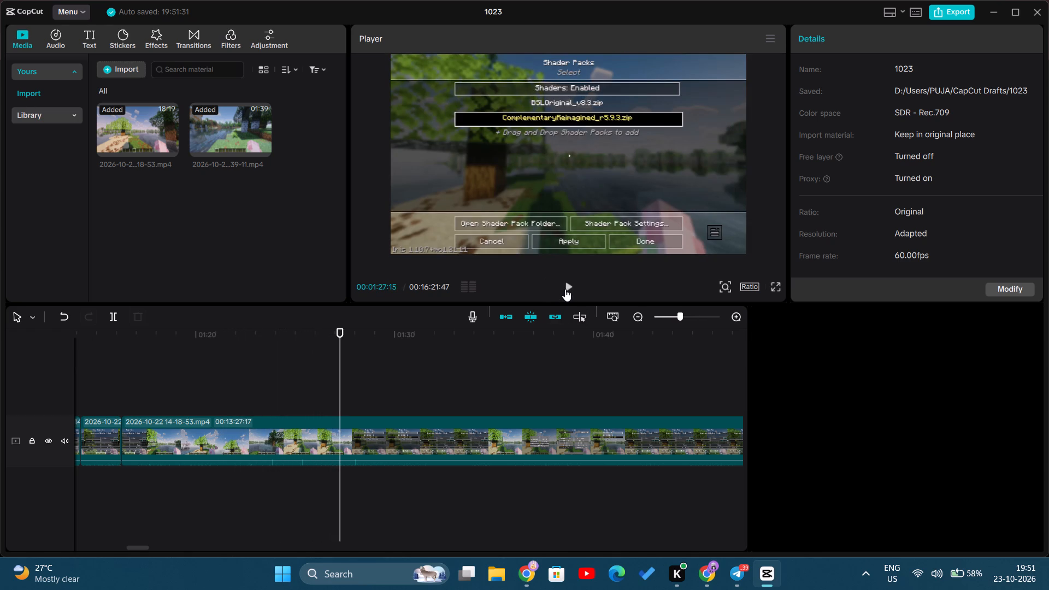
pyautogui.click(115, 318)
# Scan the footage from the 00:01:27:15 cut to about 00:11:46 to find where the unneeded shader settings section ends.
pyautogui.moveTo(339, 385); pyautogui.dragTo(340, 383)
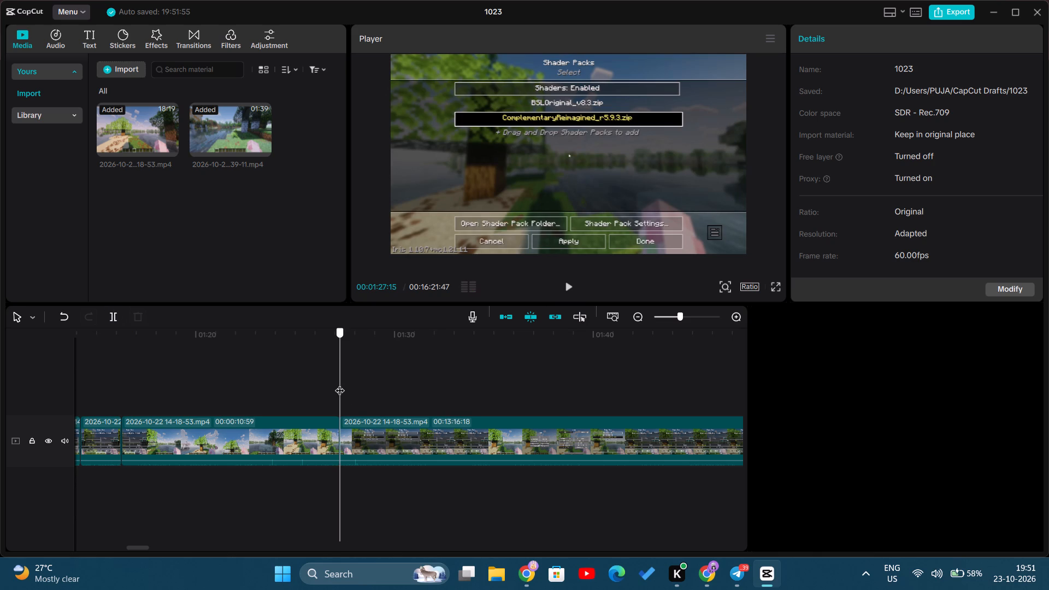
pyautogui.moveTo(340, 383); pyautogui.dragTo(674, 391)
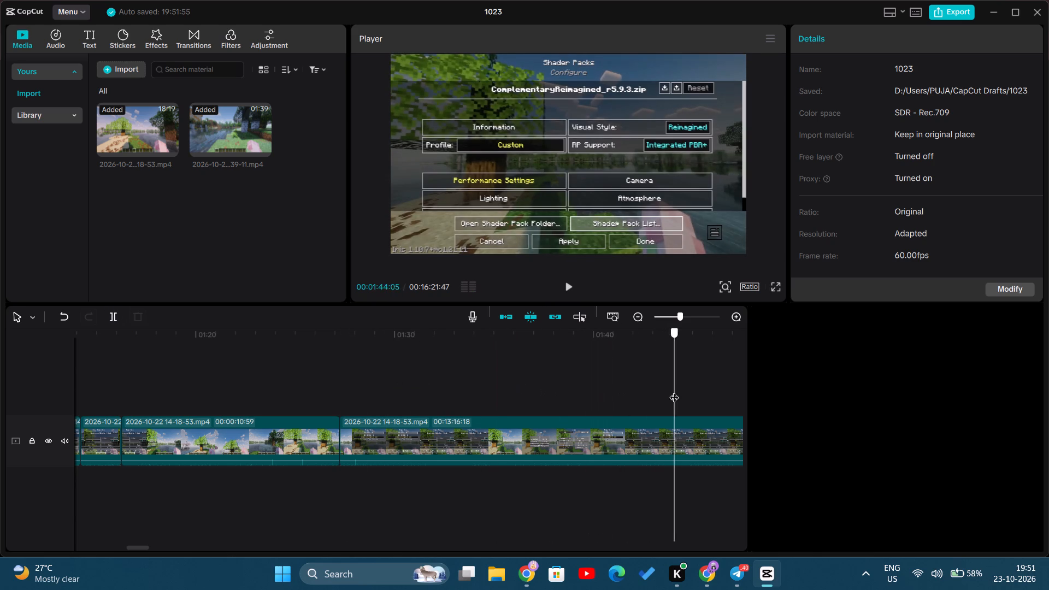
pyautogui.moveTo(674, 391); pyautogui.dragTo(758, 399)
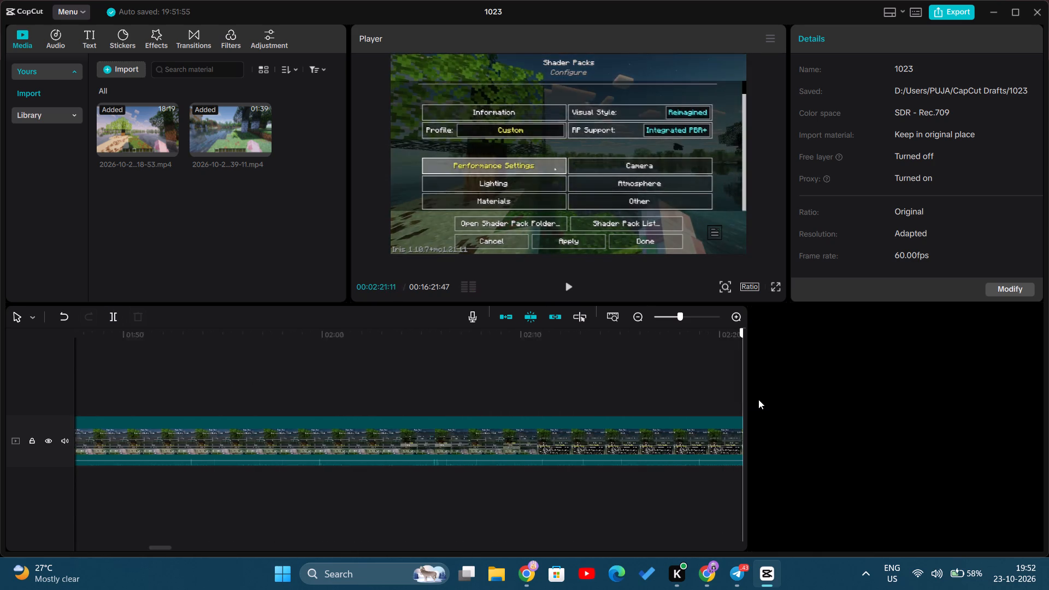
pyautogui.moveTo(758, 399); pyautogui.dragTo(729, 398)
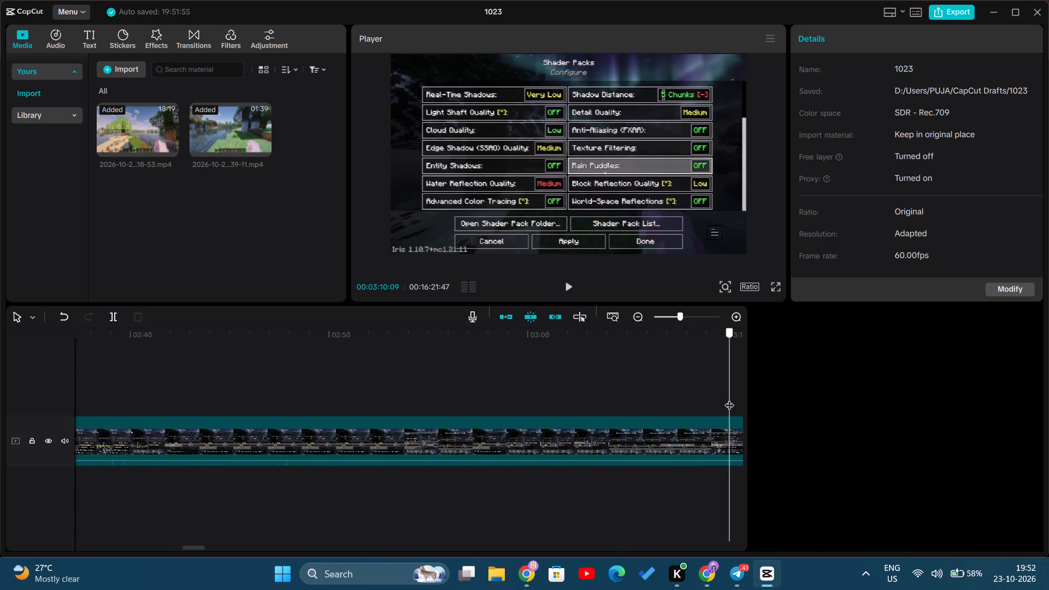
pyautogui.moveTo(729, 398); pyautogui.dragTo(740, 401)
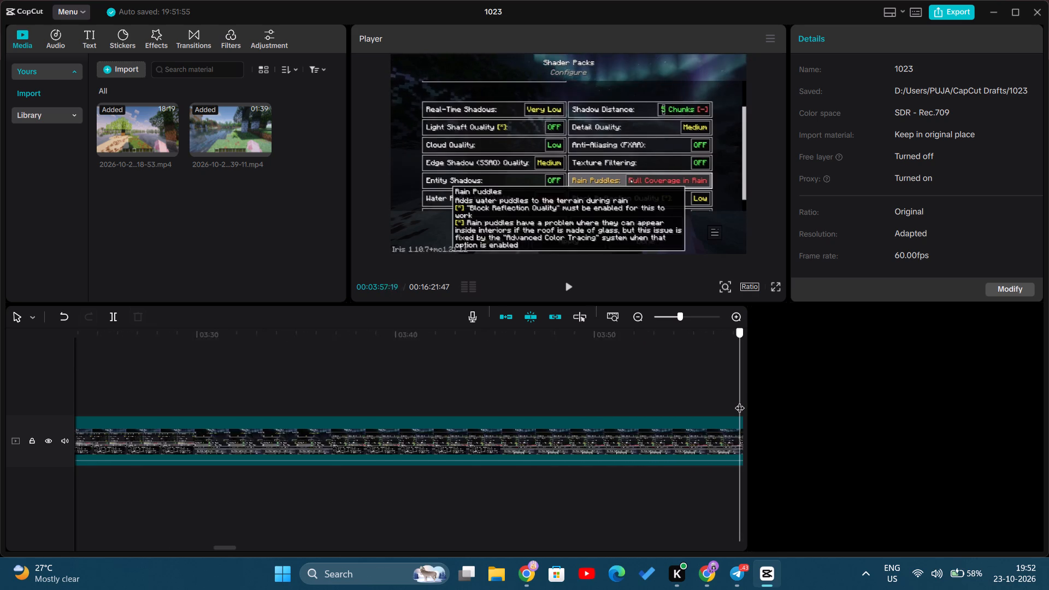
pyautogui.moveTo(740, 401); pyautogui.dragTo(759, 398)
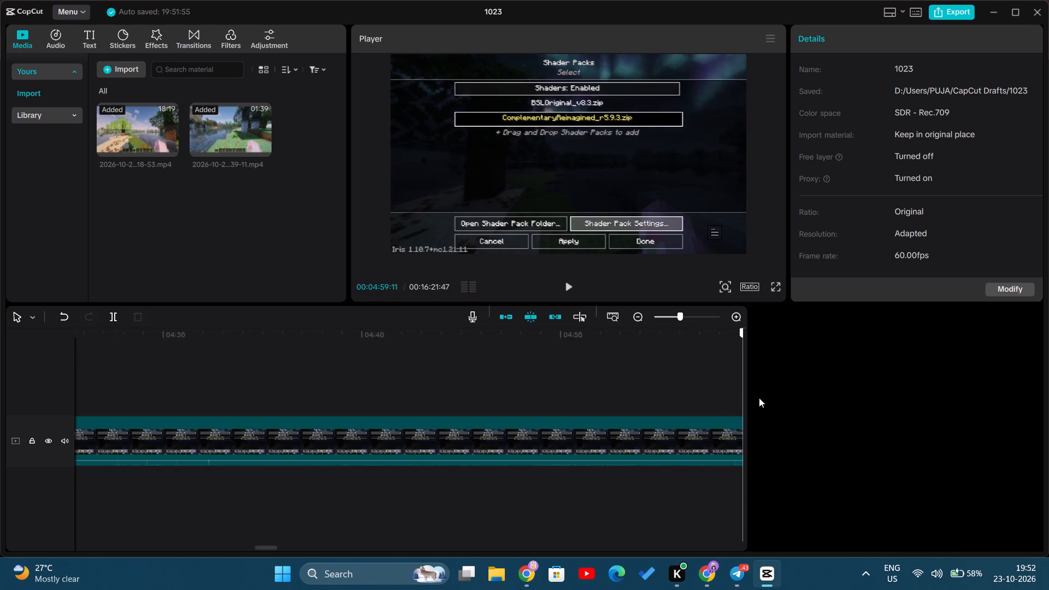
pyautogui.moveTo(759, 398); pyautogui.dragTo(750, 393)
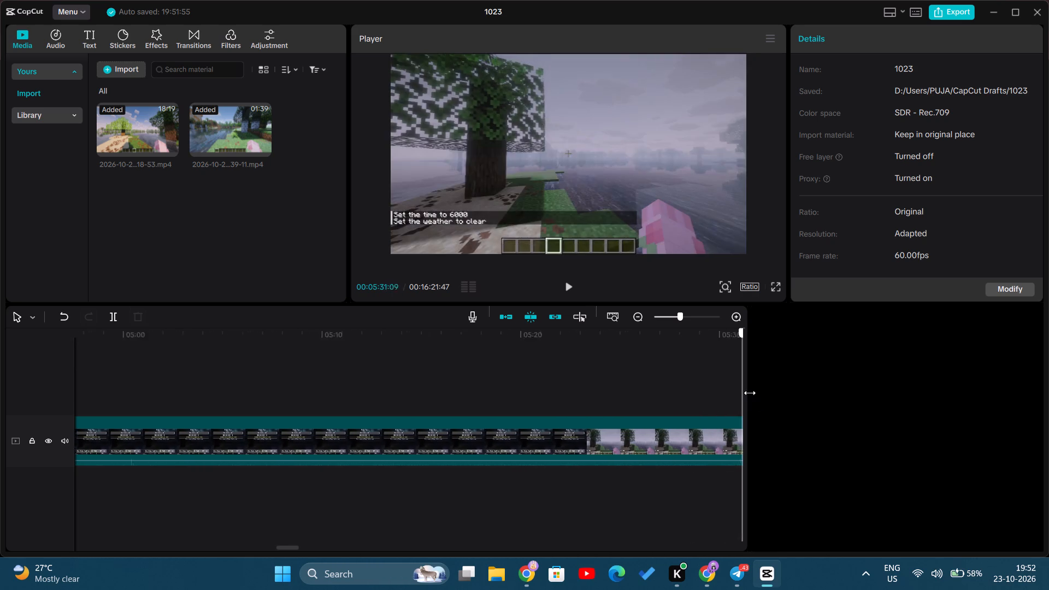
pyautogui.moveTo(750, 393); pyautogui.dragTo(752, 393)
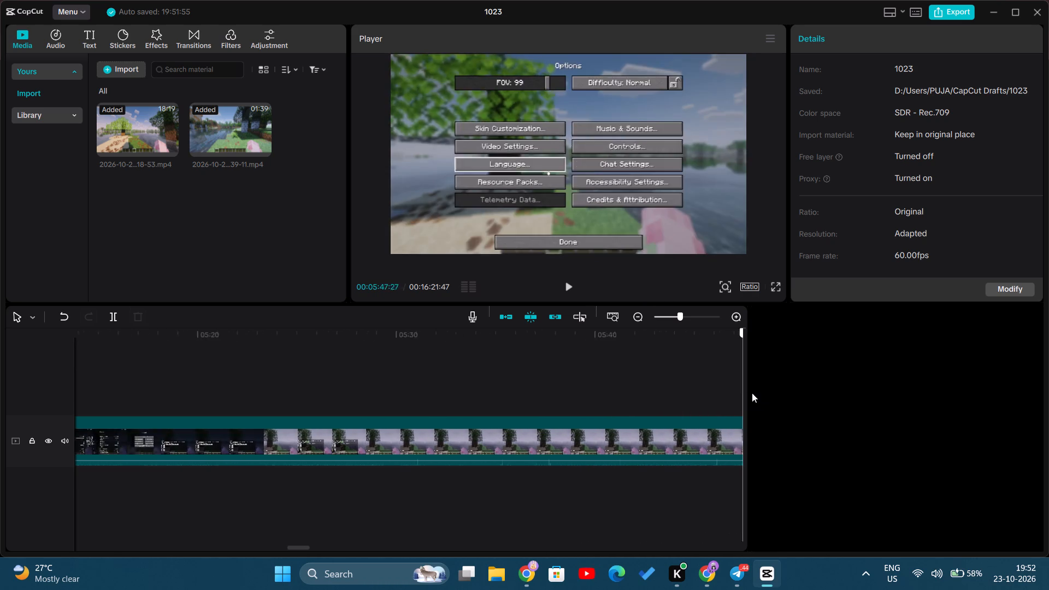
pyautogui.moveTo(752, 393); pyautogui.dragTo(722, 401)
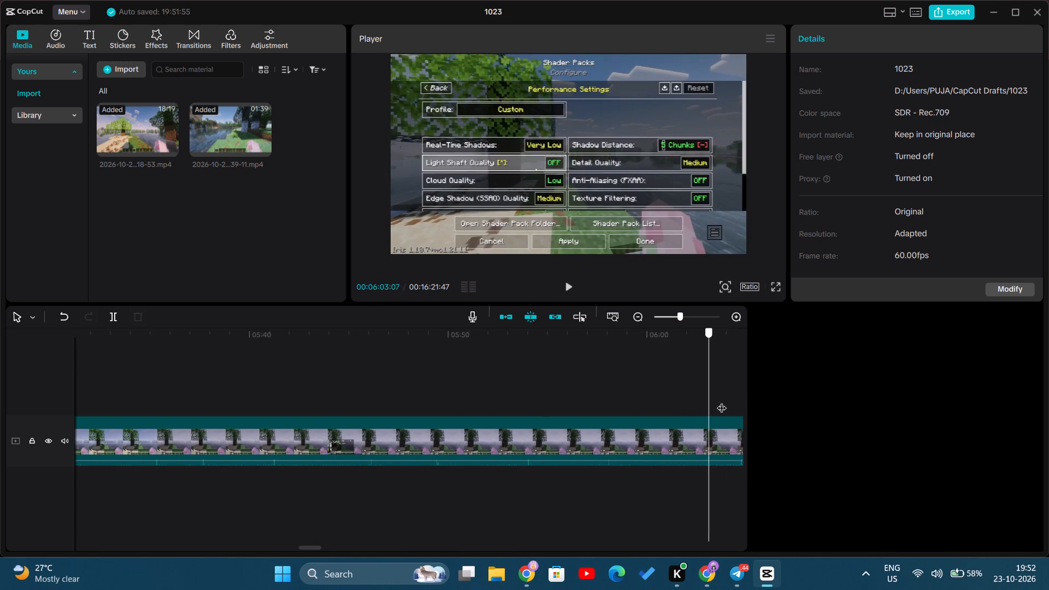
pyautogui.moveTo(722, 401); pyautogui.dragTo(669, 404)
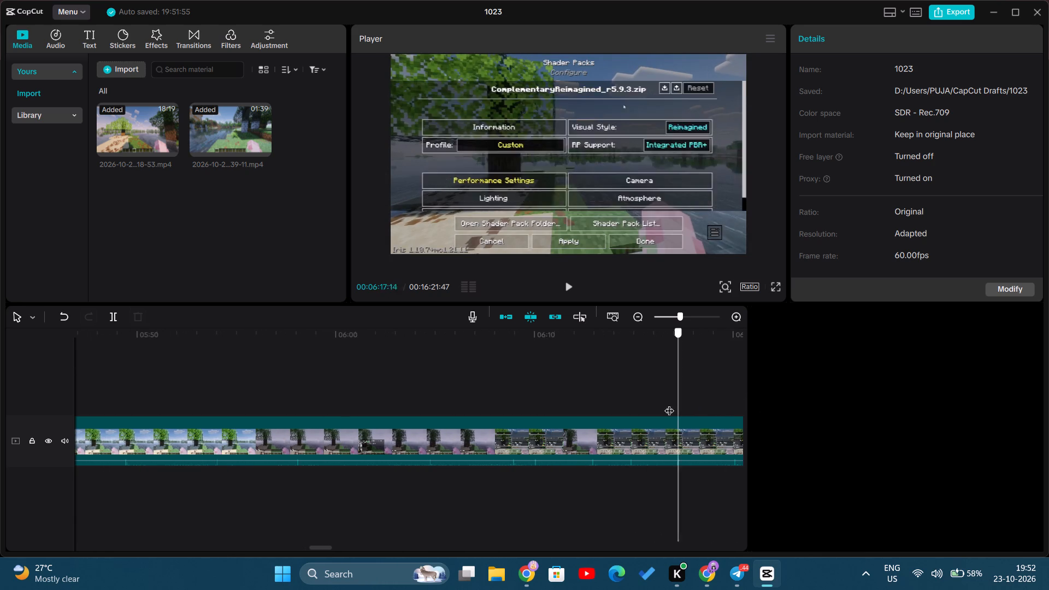
pyautogui.moveTo(669, 404); pyautogui.dragTo(760, 405)
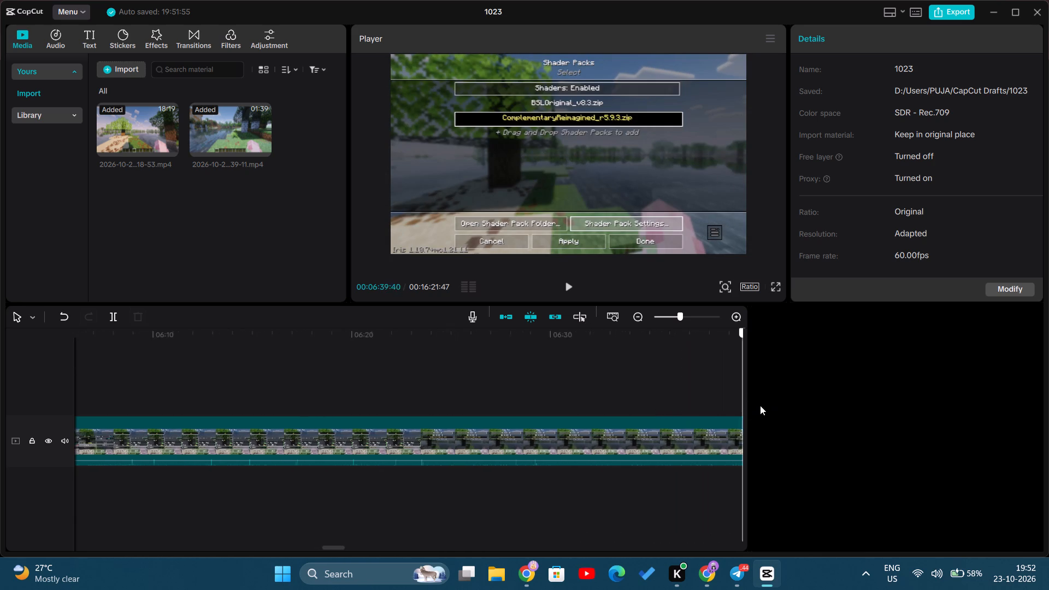
pyautogui.moveTo(760, 405); pyautogui.dragTo(762, 400)
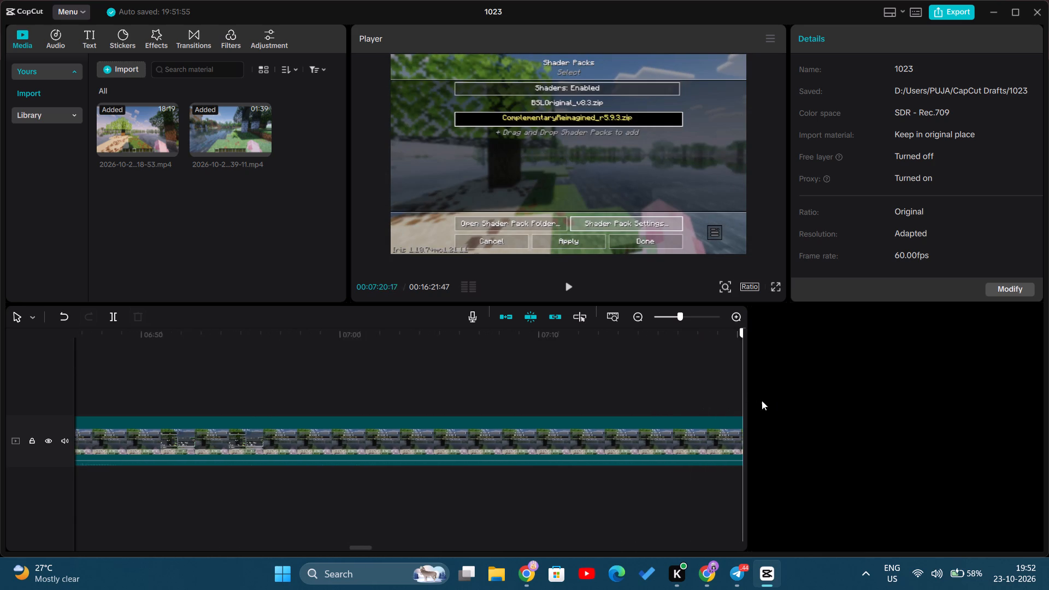
pyautogui.moveTo(762, 400); pyautogui.dragTo(762, 402)
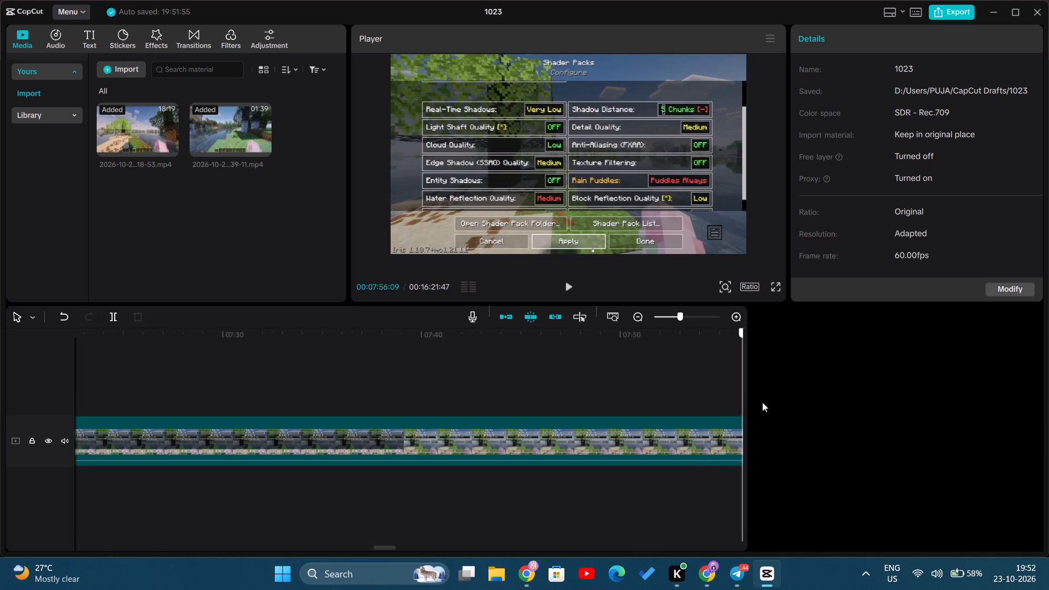
pyautogui.moveTo(762, 402); pyautogui.dragTo(689, 399)
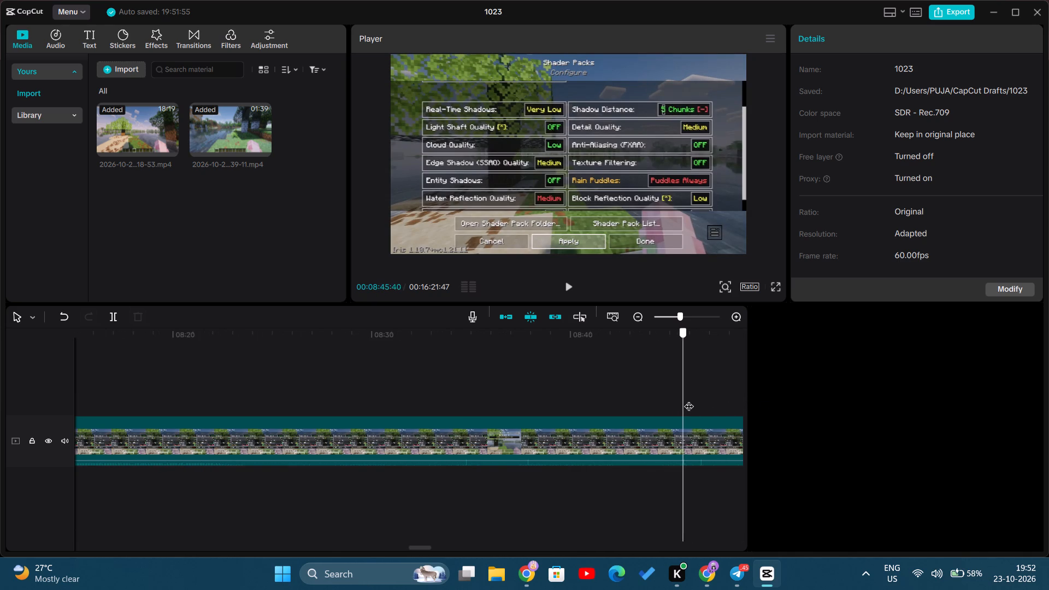
pyautogui.moveTo(689, 399); pyautogui.dragTo(720, 398)
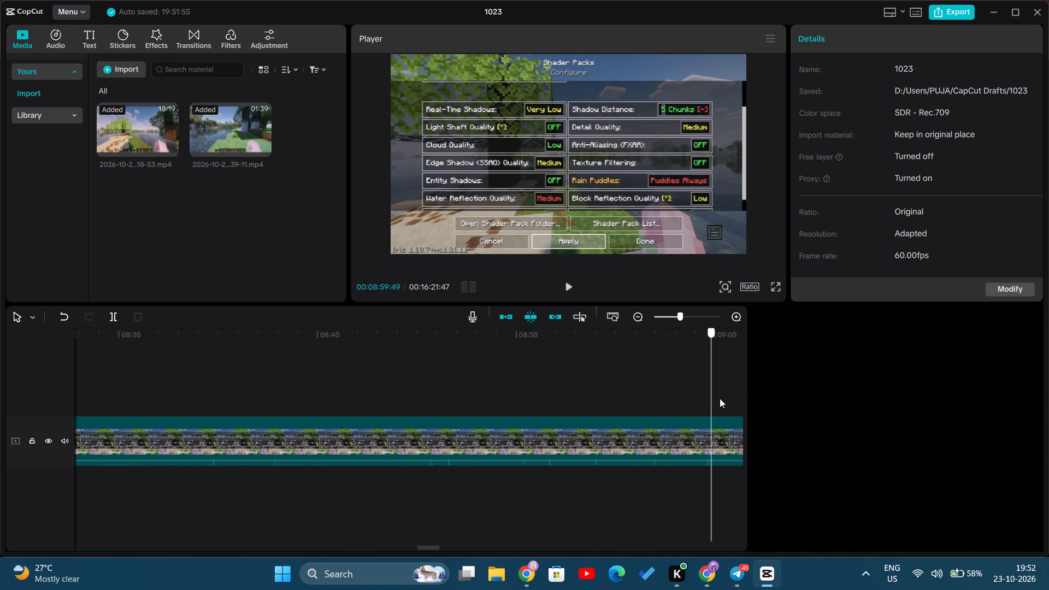
pyautogui.moveTo(720, 398); pyautogui.dragTo(735, 399)
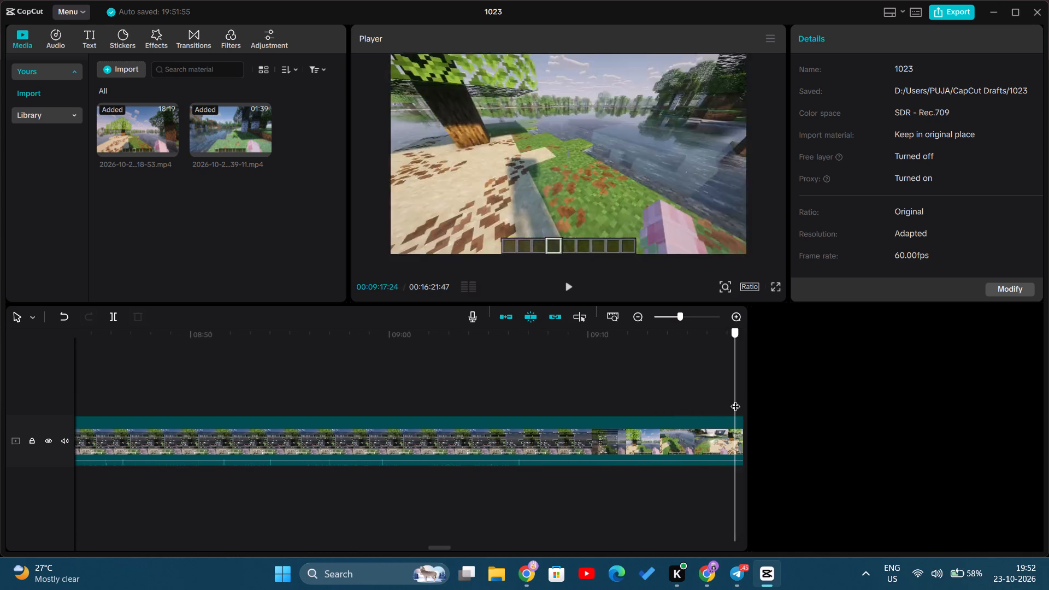
pyautogui.moveTo(735, 399); pyautogui.dragTo(686, 405)
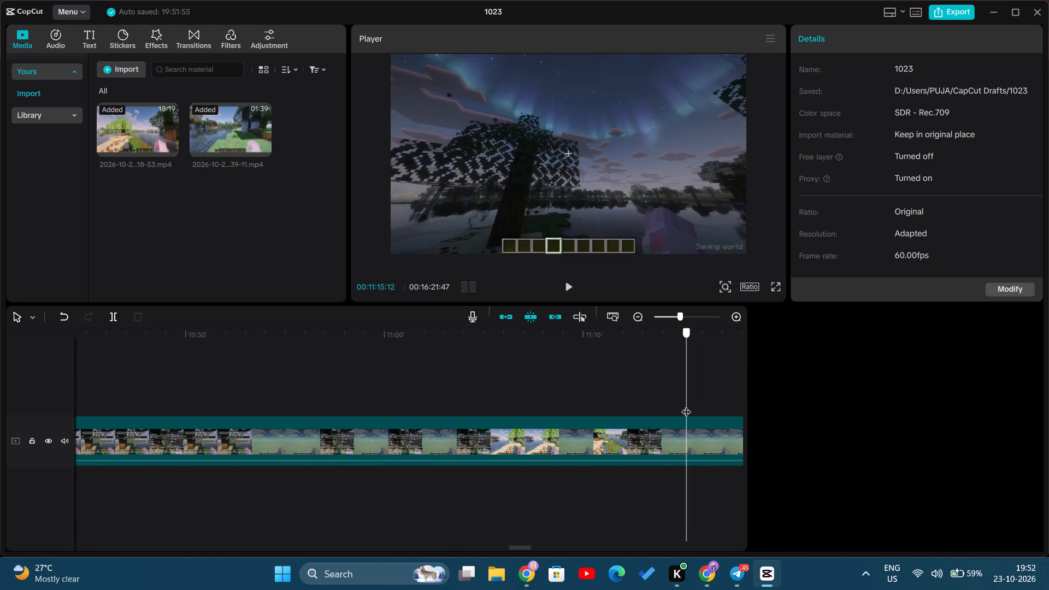
pyautogui.moveTo(686, 405); pyautogui.dragTo(759, 405)
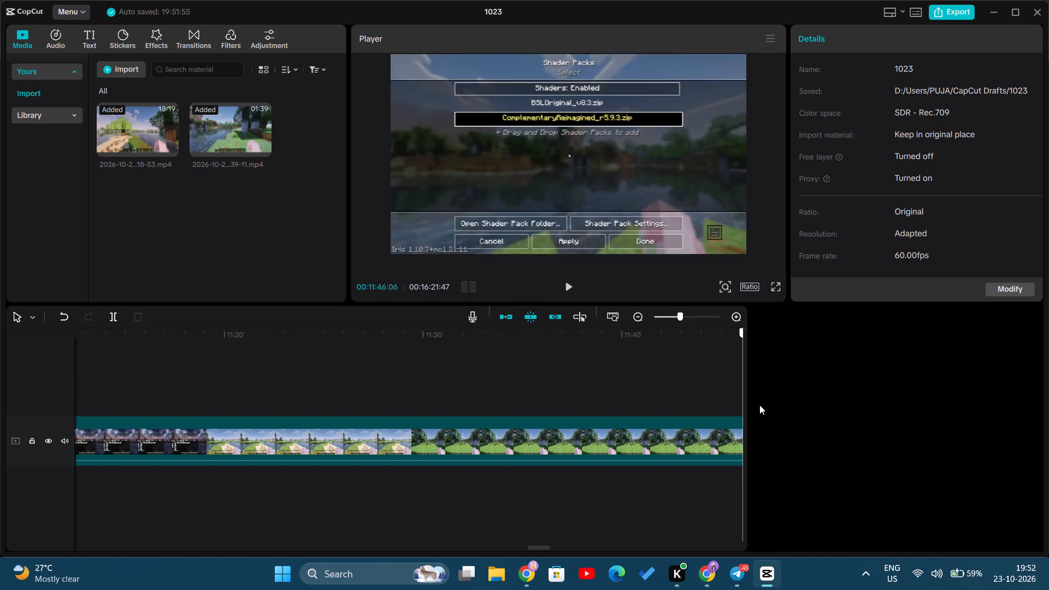
# Split the clip at 00:11:38:21, on the in-game lake view, and delete the segment back to the 00:01:27:15 cut.
pyautogui.moveTo(759, 405); pyautogui.dragTo(409, 413)
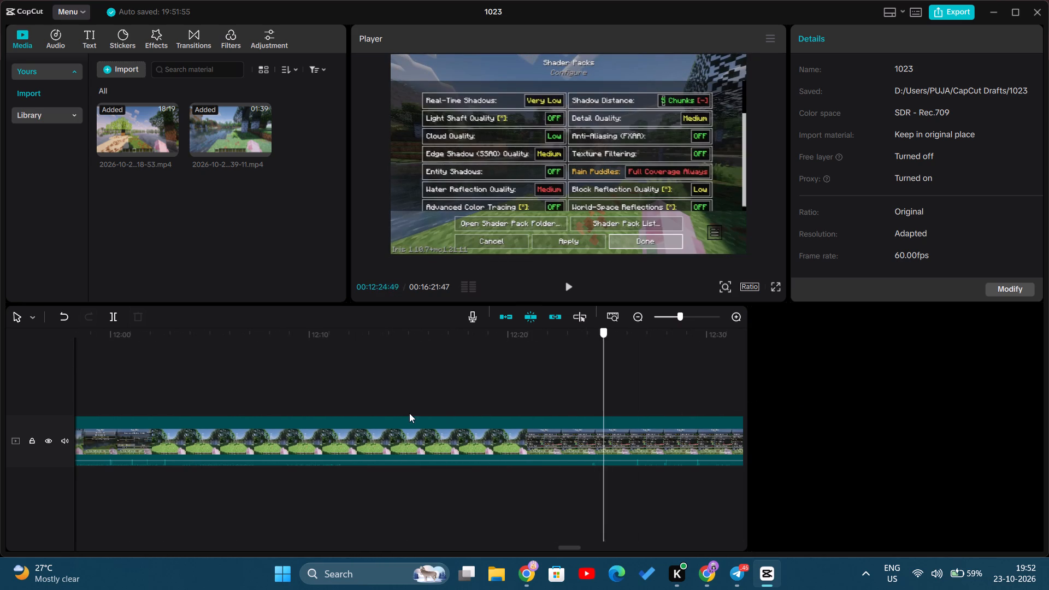
pyautogui.moveTo(409, 413); pyautogui.dragTo(670, 414)
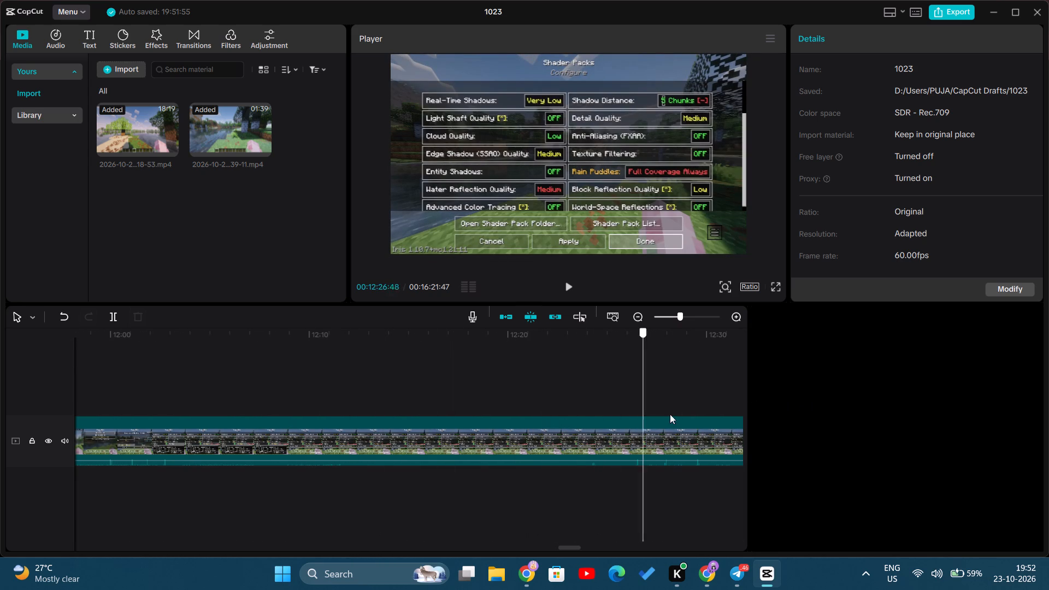
pyautogui.moveTo(670, 414); pyautogui.dragTo(154, 401)
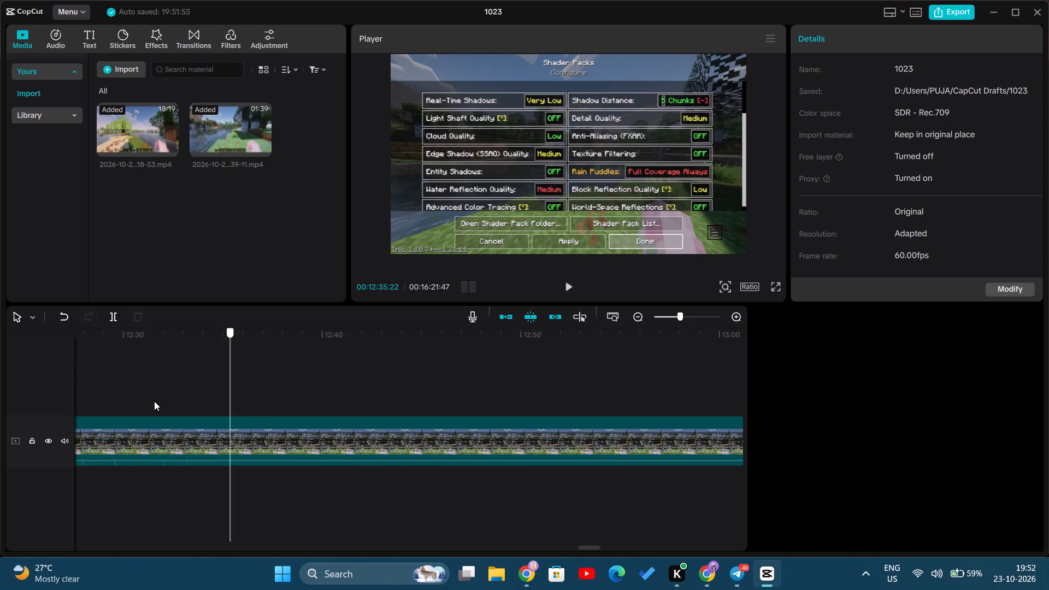
pyautogui.moveTo(154, 401); pyautogui.dragTo(89, 400)
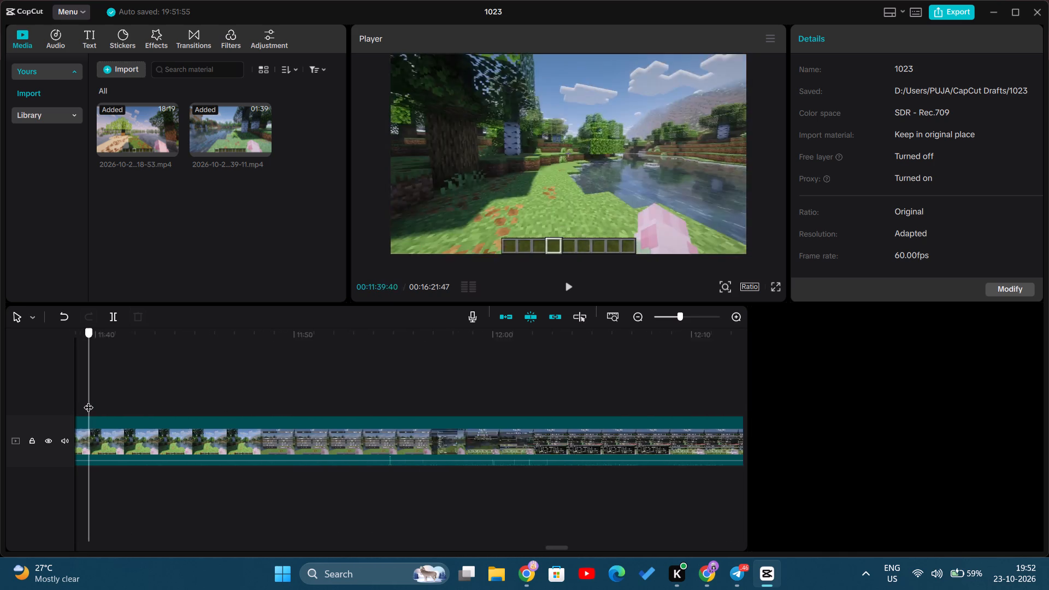
pyautogui.moveTo(89, 400); pyautogui.dragTo(337, 402)
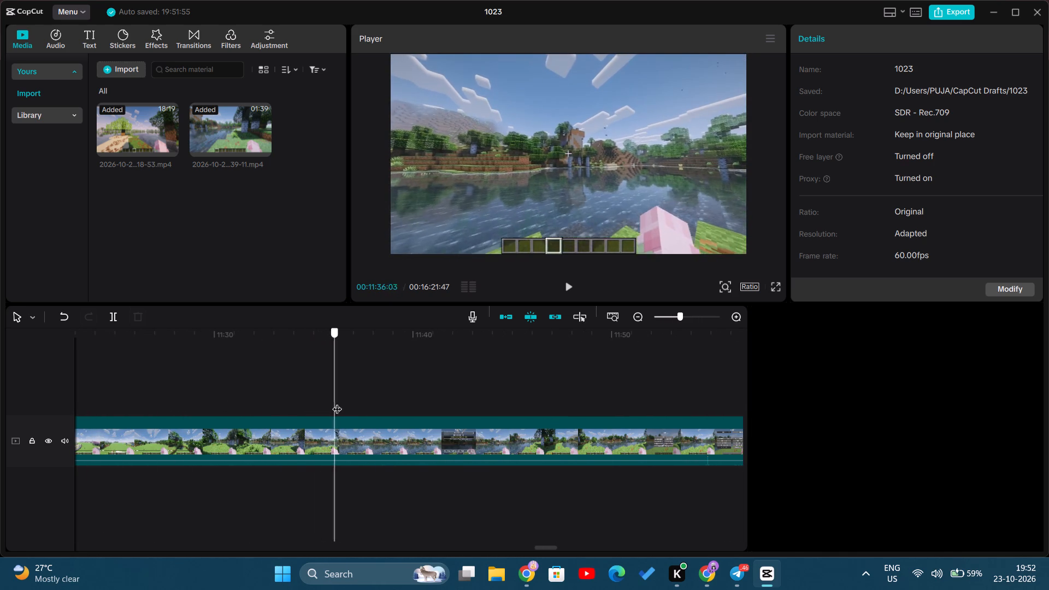
pyautogui.moveTo(337, 402); pyautogui.dragTo(432, 408)
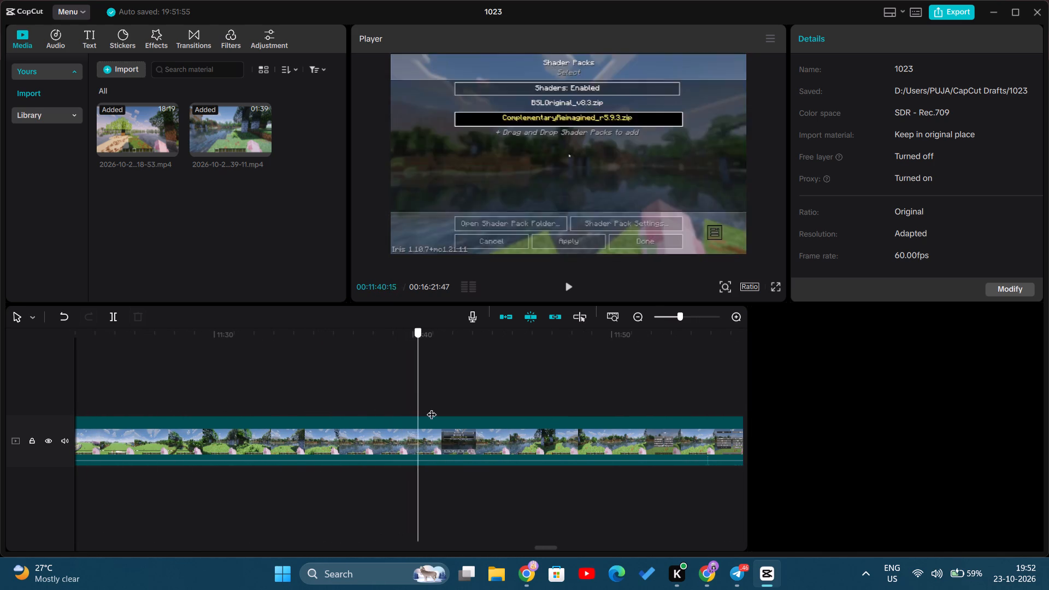
pyautogui.moveTo(432, 408); pyautogui.dragTo(380, 405)
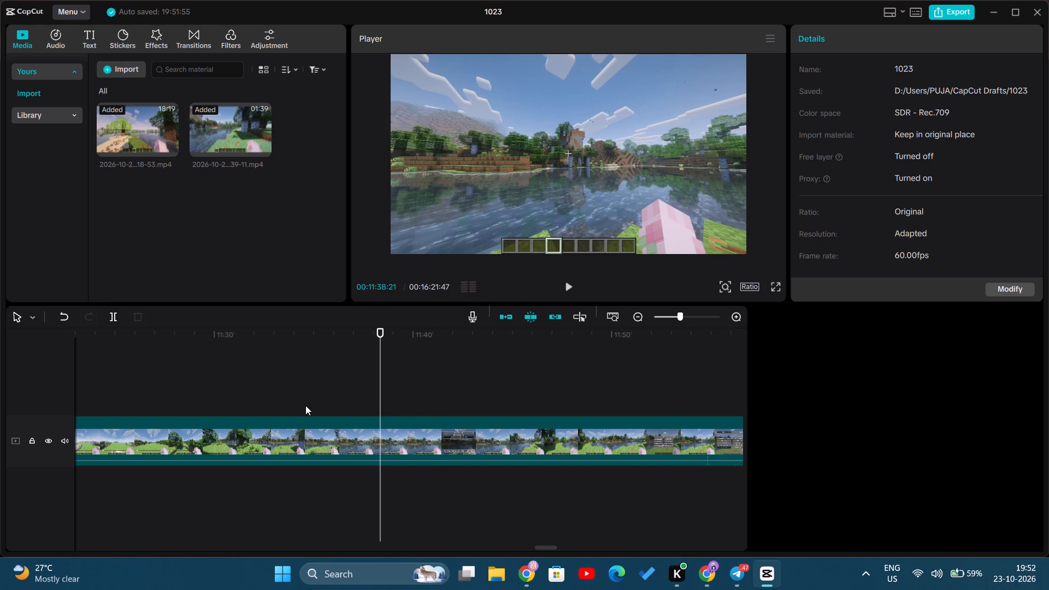
pyautogui.click(115, 319)
pyautogui.click(237, 435)
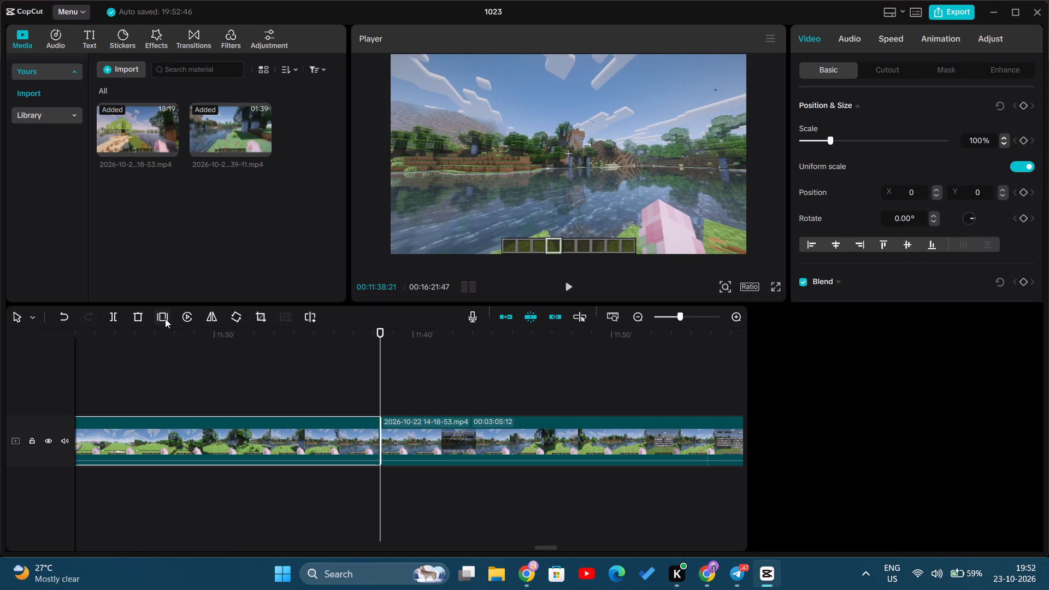
pyautogui.click(133, 321)
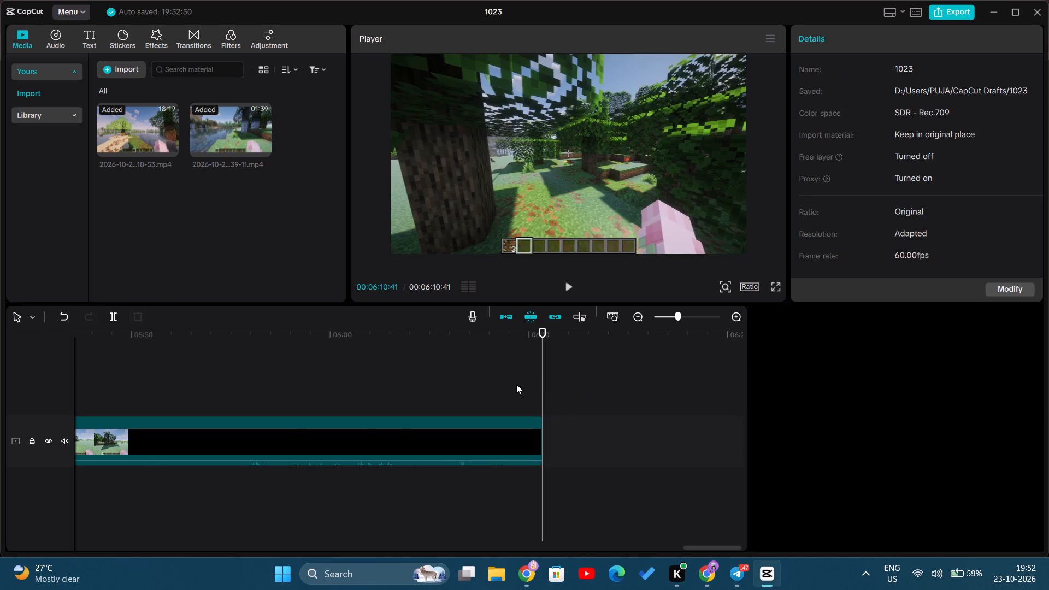
# Split the clip at 00:01:24:16, on the in-game lakeside tree view, and delete the segment up to the 00:01:27:15 cut.
pyautogui.moveTo(544, 385); pyautogui.dragTo(544, 386)
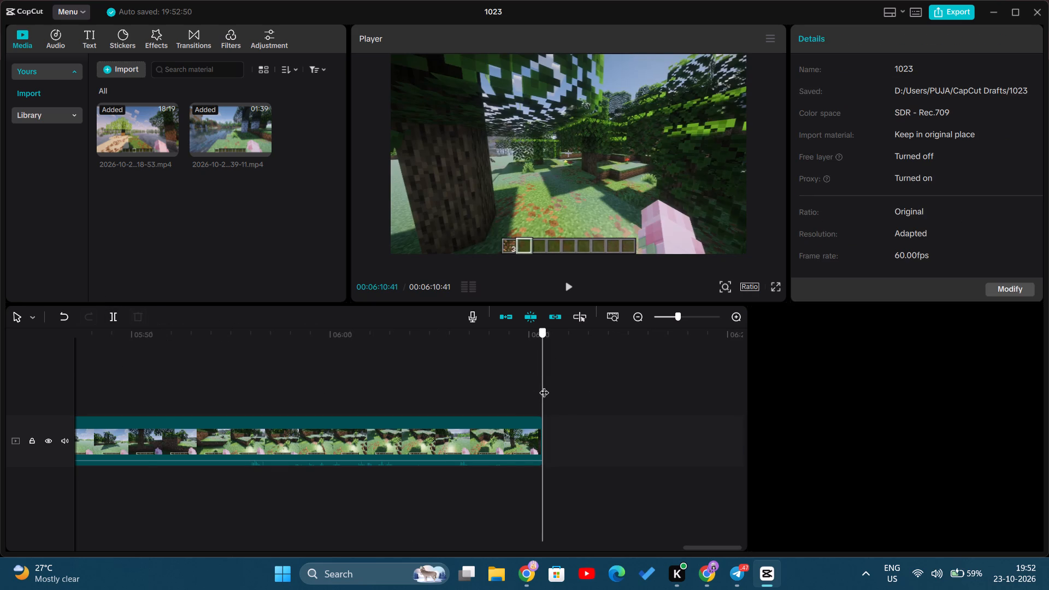
pyautogui.moveTo(544, 386); pyautogui.dragTo(28, 373)
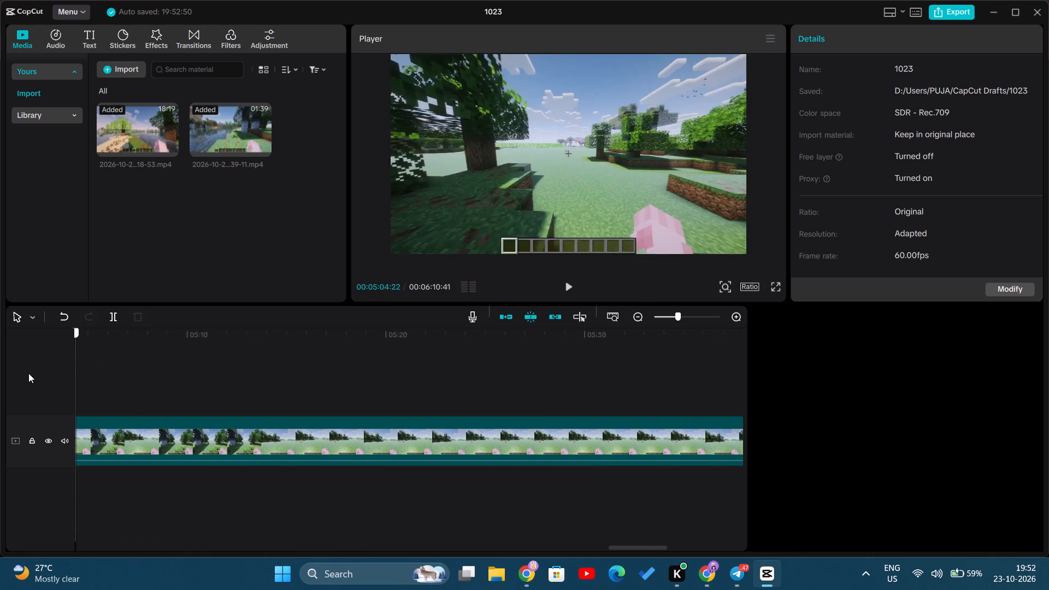
pyautogui.moveTo(28, 373); pyautogui.dragTo(95, 372)
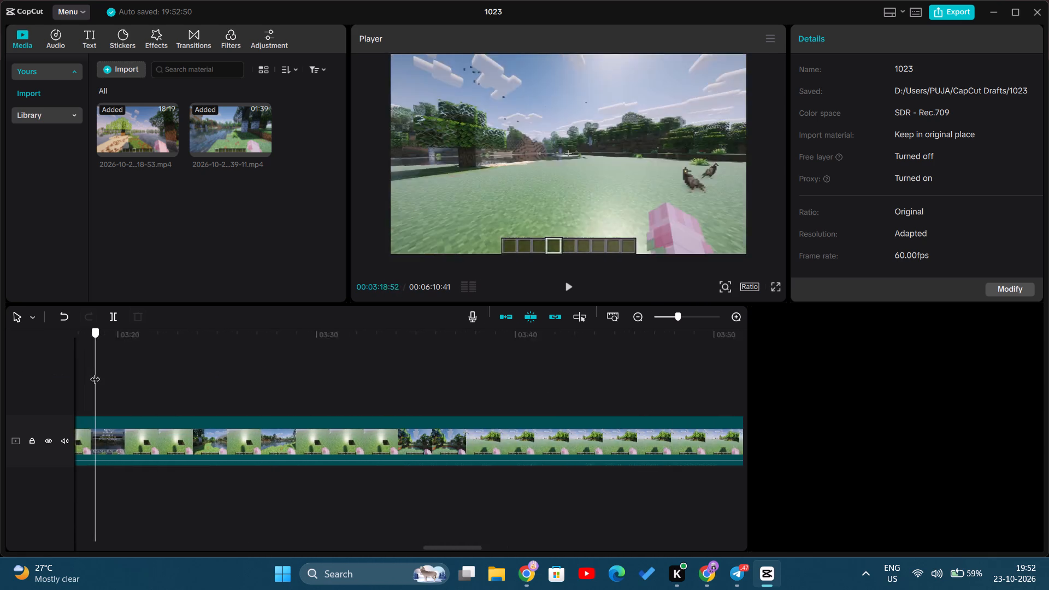
pyautogui.moveTo(95, 372); pyautogui.dragTo(440, 390)
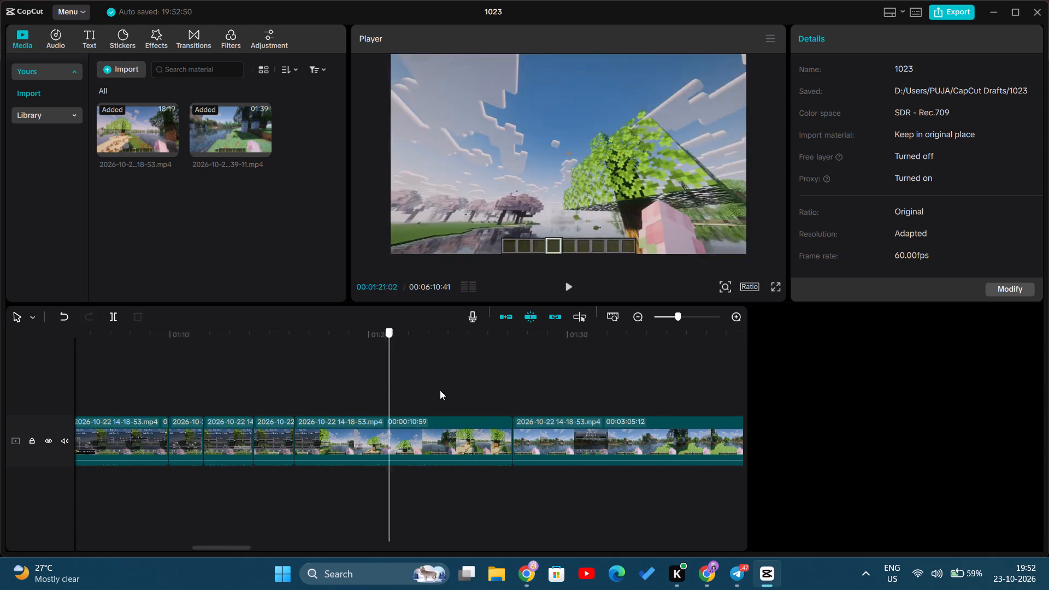
pyautogui.moveTo(440, 390); pyautogui.dragTo(433, 394)
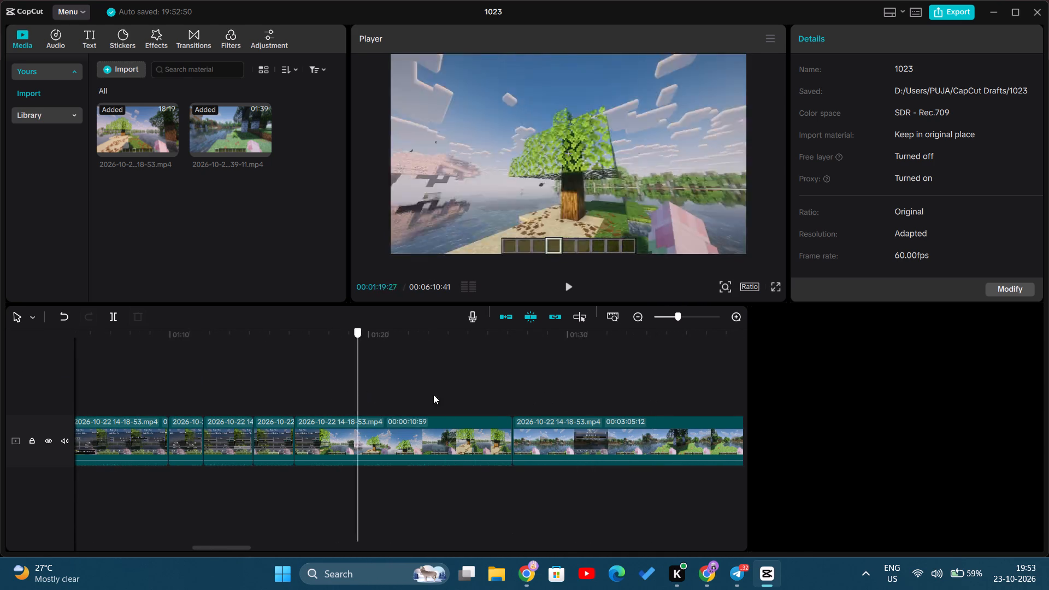
pyautogui.moveTo(433, 394); pyautogui.dragTo(528, 406)
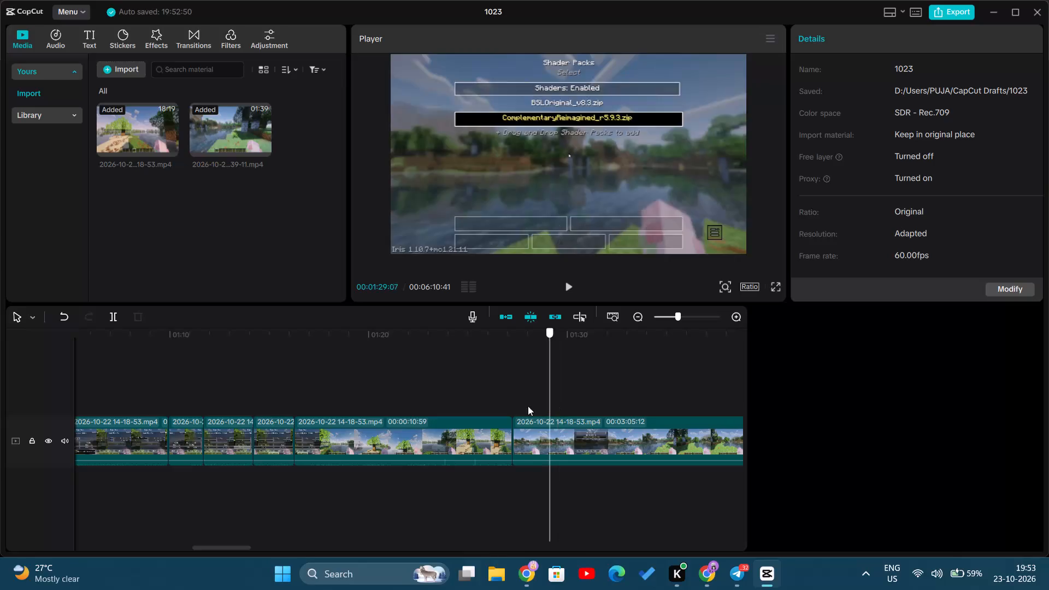
pyautogui.moveTo(528, 406); pyautogui.dragTo(397, 396)
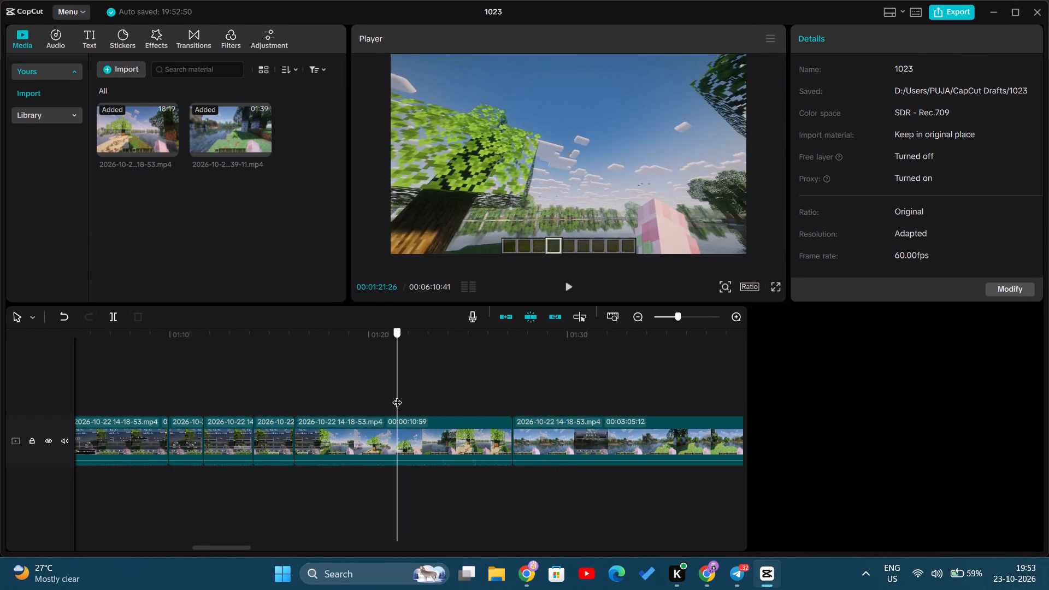
pyautogui.moveTo(397, 396); pyautogui.dragTo(425, 403)
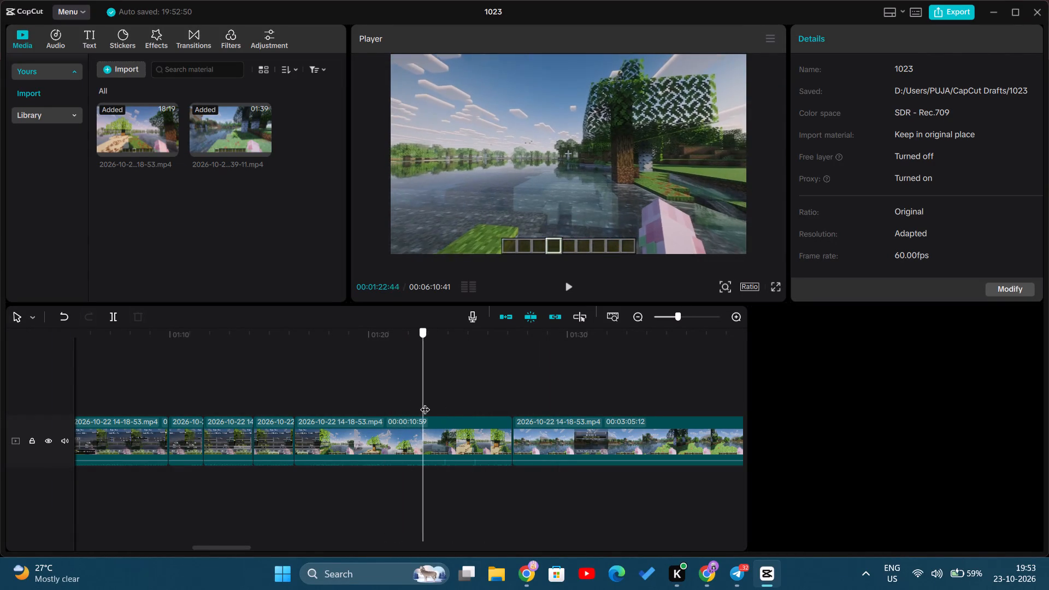
pyautogui.moveTo(425, 403); pyautogui.dragTo(441, 407)
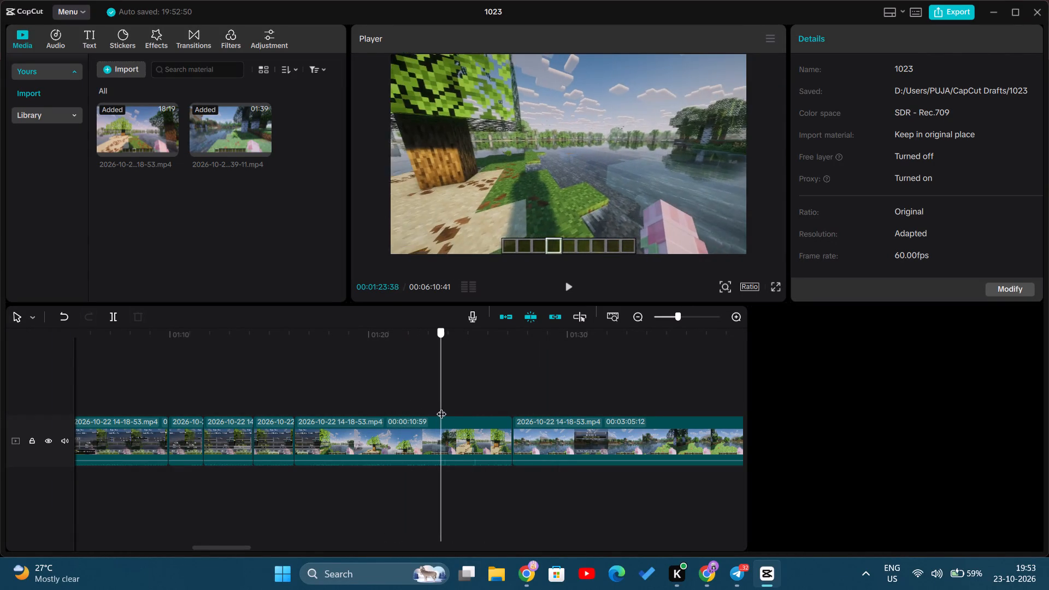
pyautogui.moveTo(441, 407); pyautogui.dragTo(453, 404)
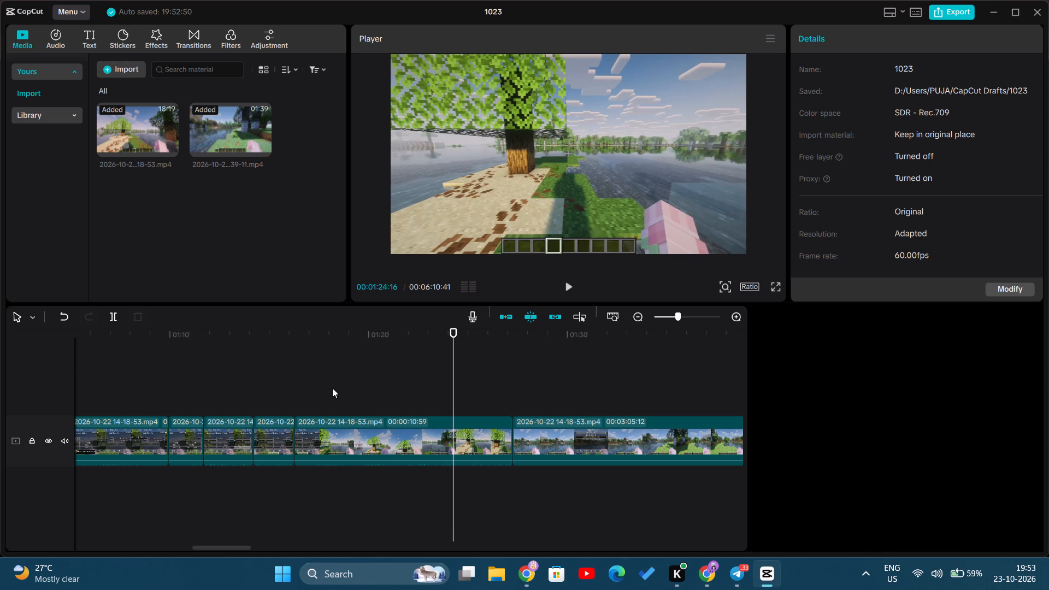
pyautogui.click(113, 318)
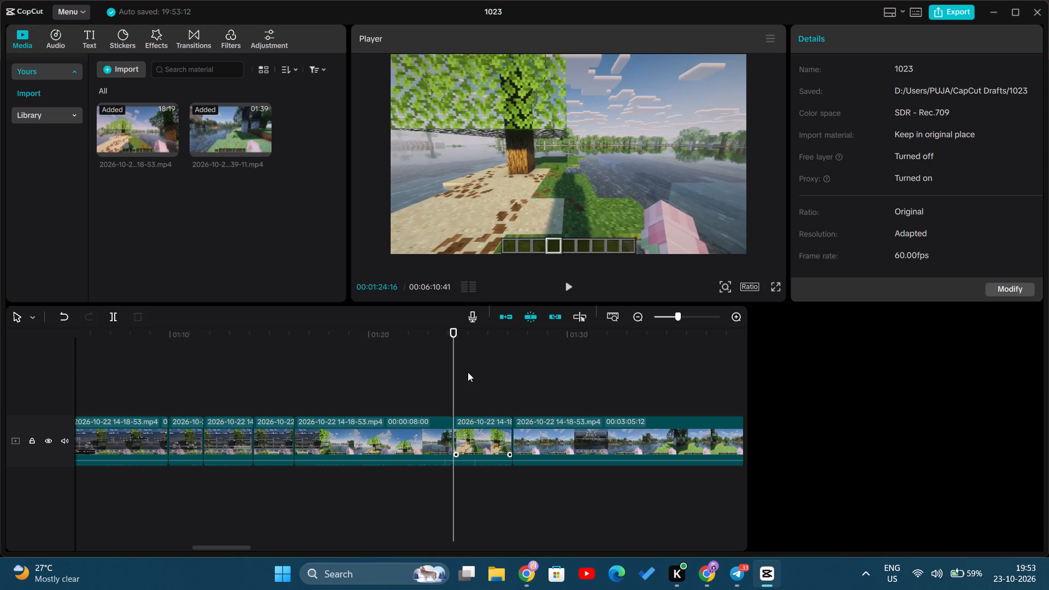
pyautogui.moveTo(452, 373); pyautogui.dragTo(508, 377)
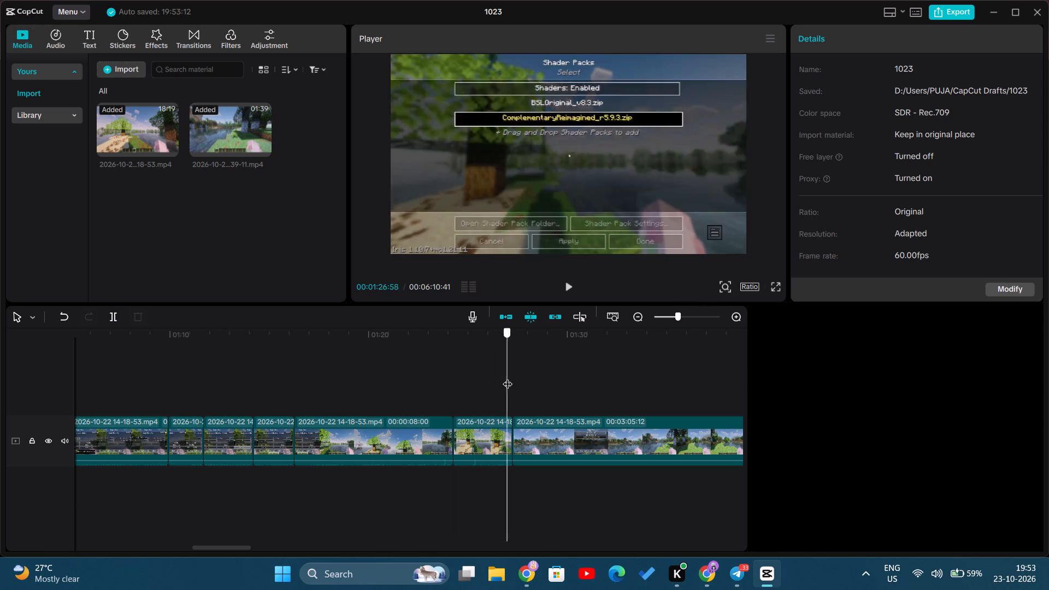
pyautogui.moveTo(508, 377); pyautogui.dragTo(512, 377)
pyautogui.click(479, 427)
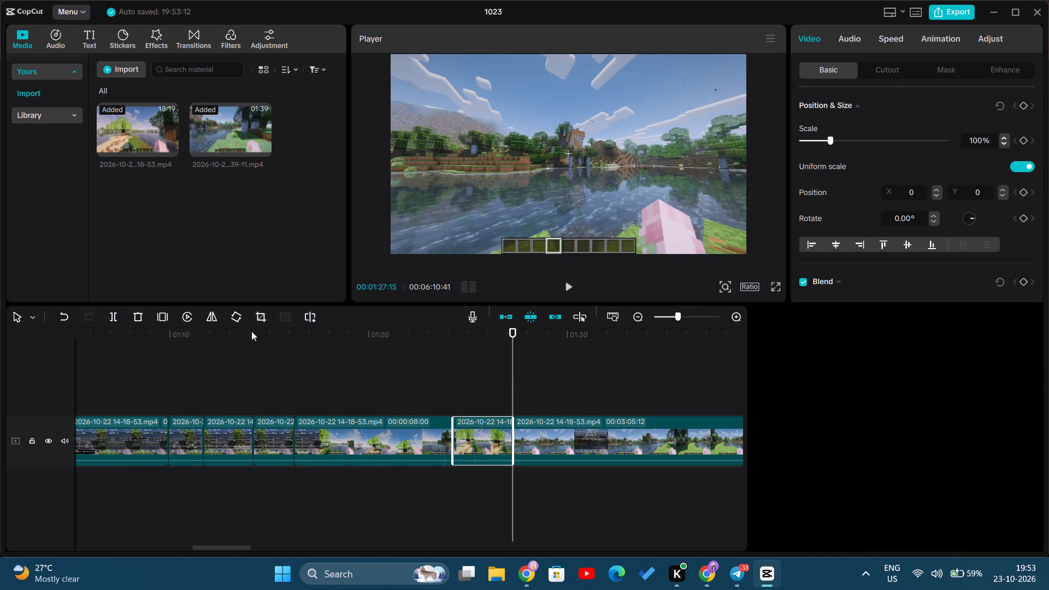
pyautogui.click(142, 315)
# Play the footage from 00:01:23:20 across the new join into the lake view to check the transition.
pyautogui.click(434, 373)
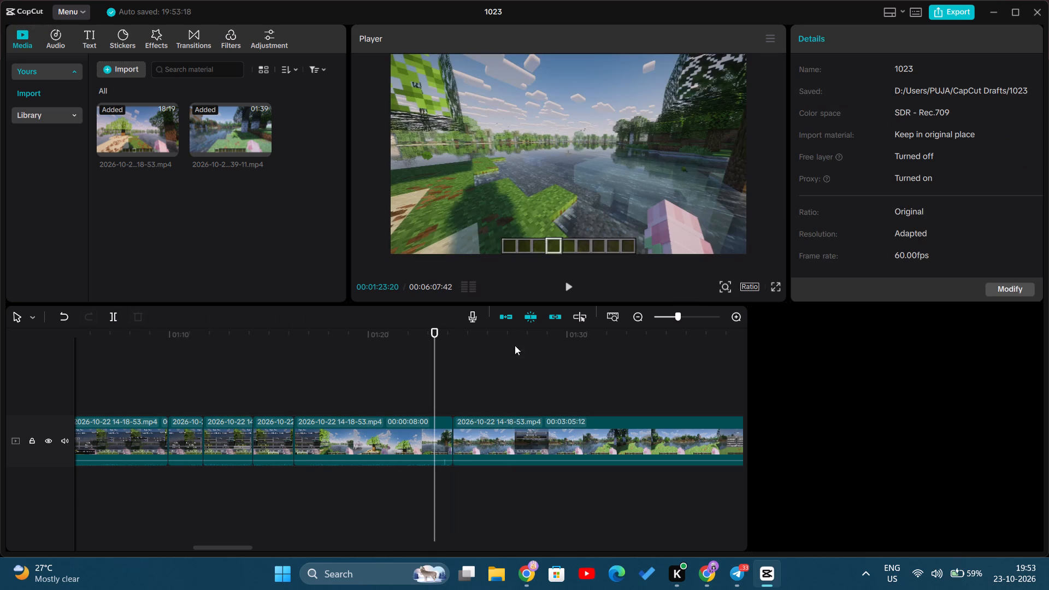
pyautogui.click(571, 284)
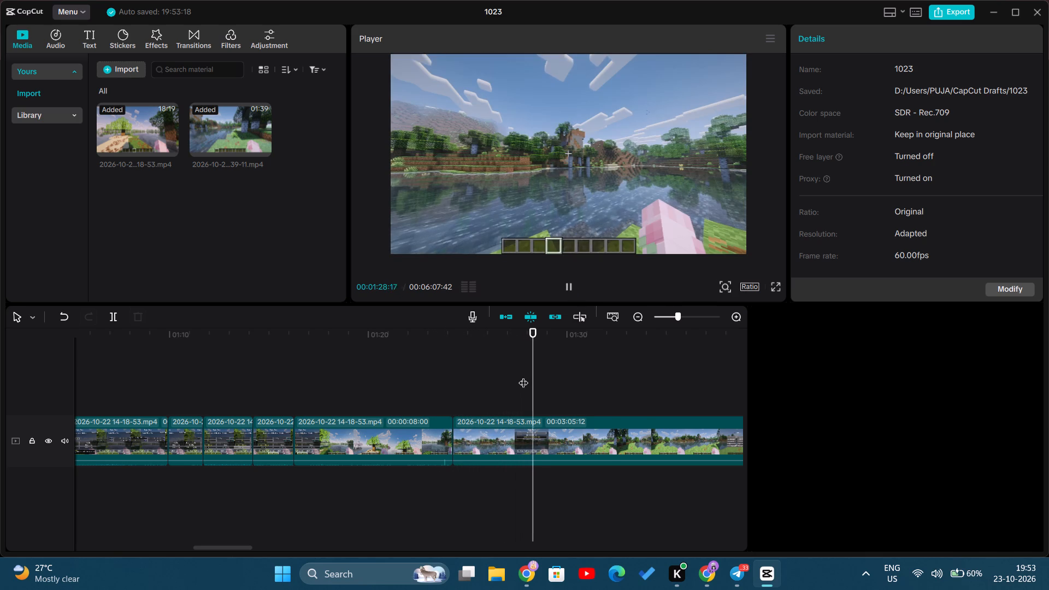
pyautogui.click(446, 391)
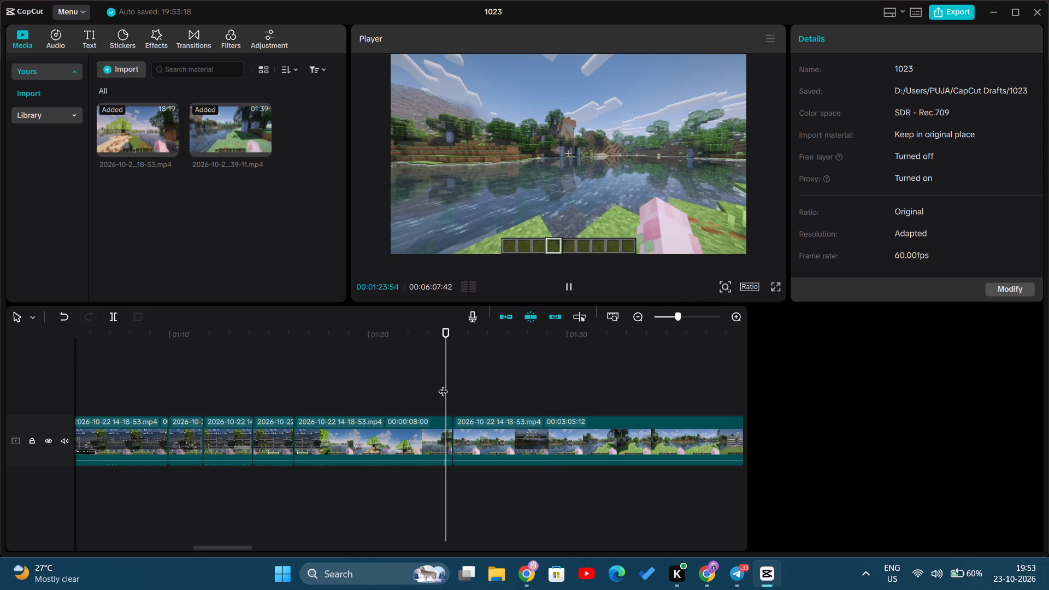
# Scan the remaining footage from about 00:01:24 to 00:02:45, examining the Shader Packs screens and the Rain Puddles setting changes.
pyautogui.moveTo(444, 385); pyautogui.dragTo(512, 375)
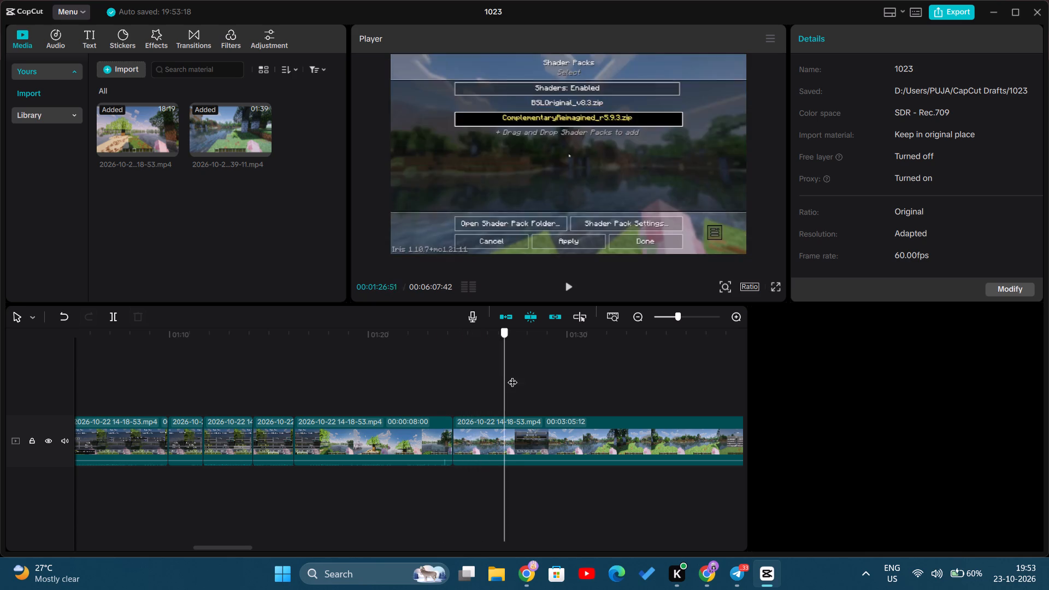
pyautogui.moveTo(512, 375); pyautogui.dragTo(610, 375)
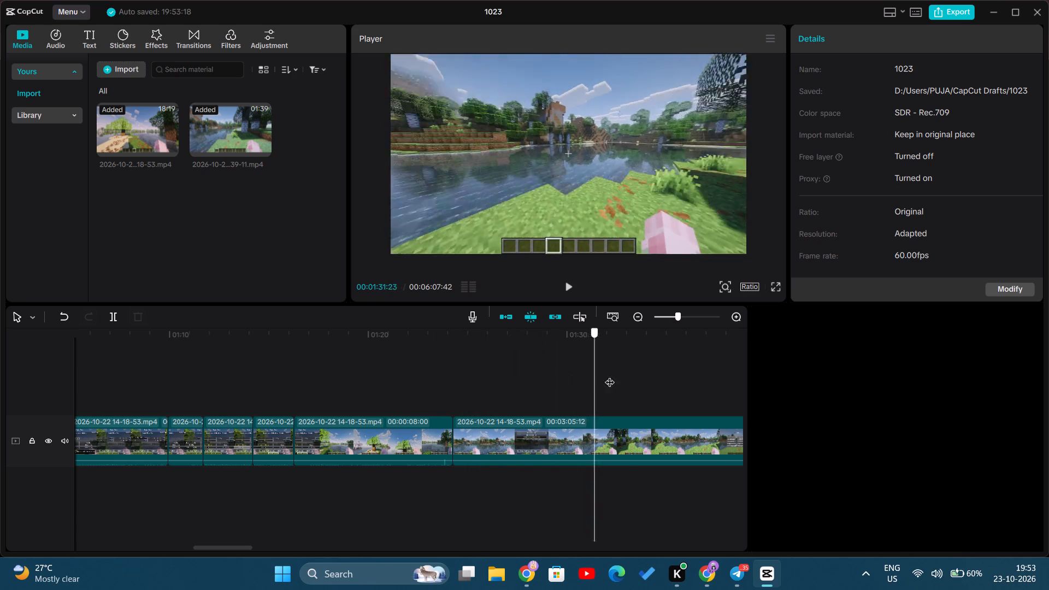
pyautogui.moveTo(610, 375); pyautogui.dragTo(744, 383)
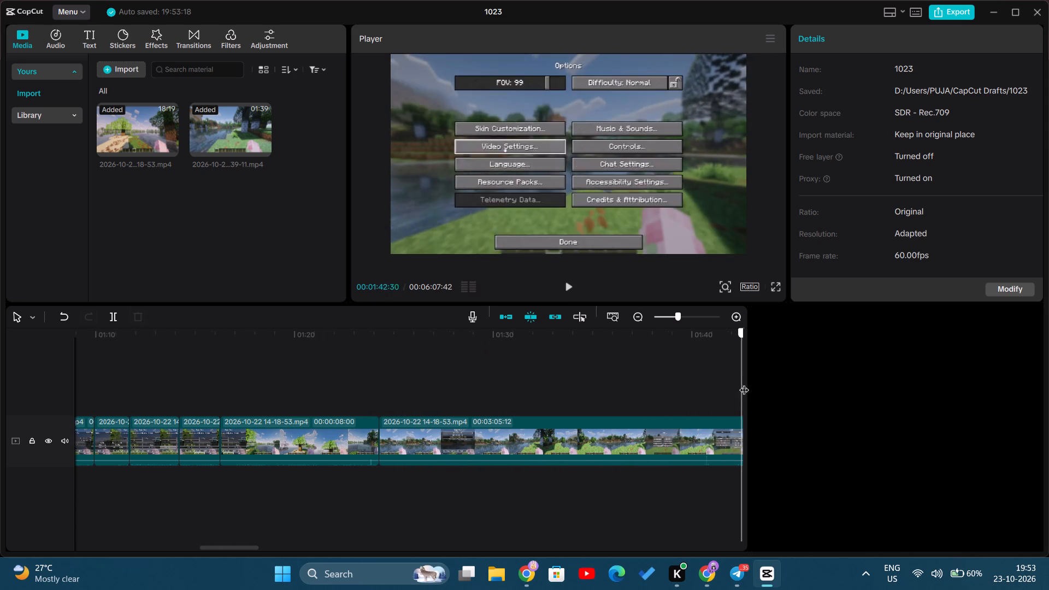
pyautogui.moveTo(744, 383); pyautogui.dragTo(662, 386)
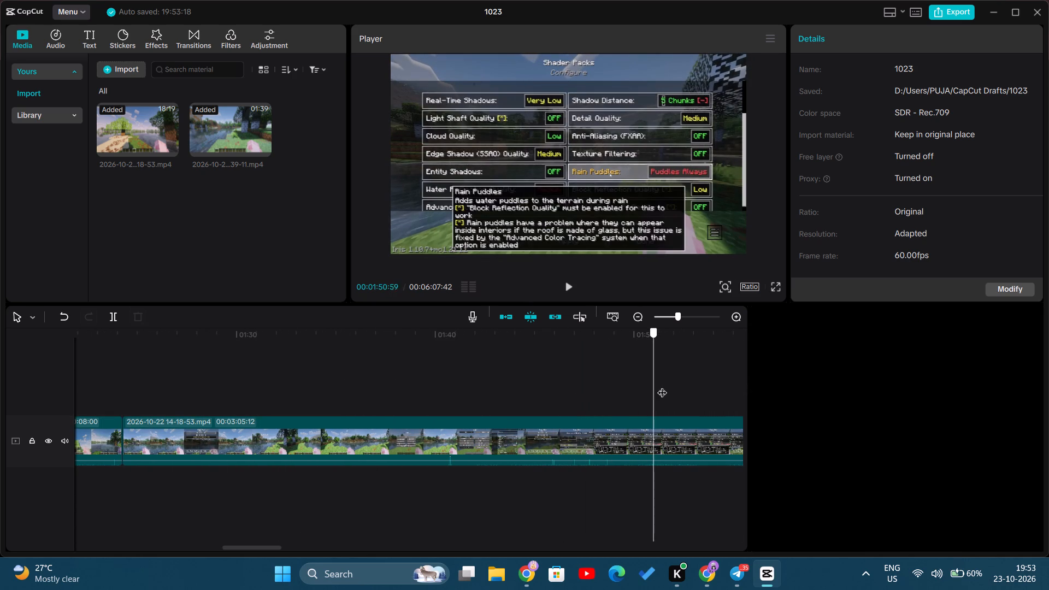
pyautogui.moveTo(662, 386); pyautogui.dragTo(596, 392)
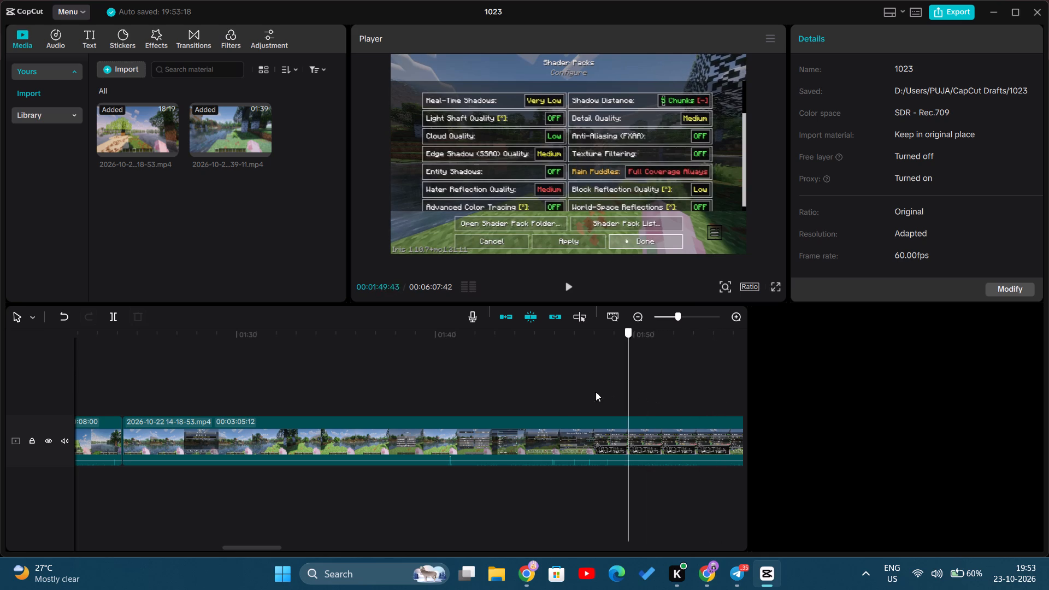
pyautogui.moveTo(596, 392); pyautogui.dragTo(525, 393)
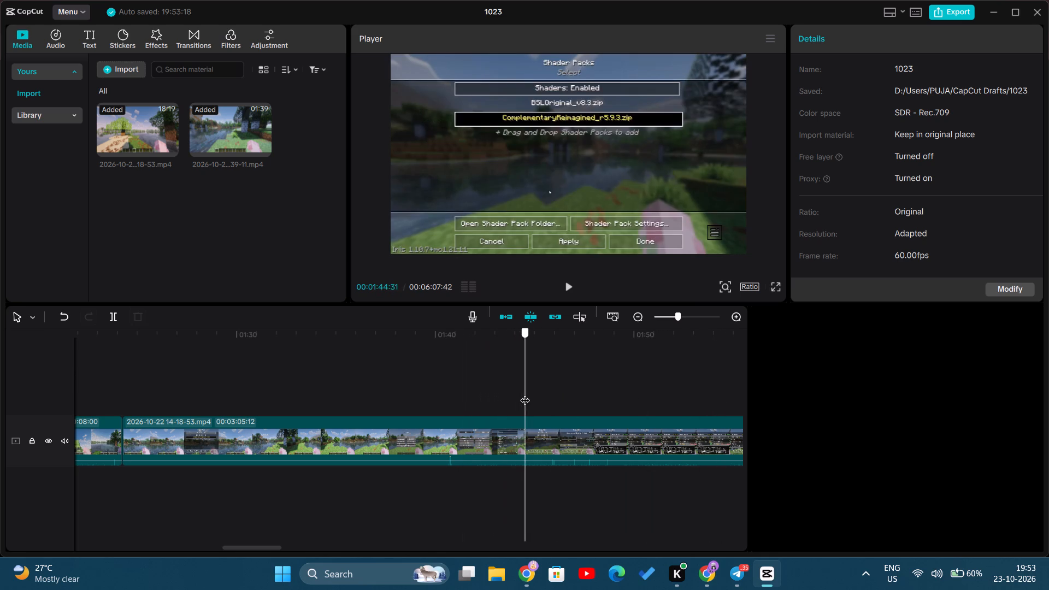
pyautogui.moveTo(525, 393); pyautogui.dragTo(568, 394)
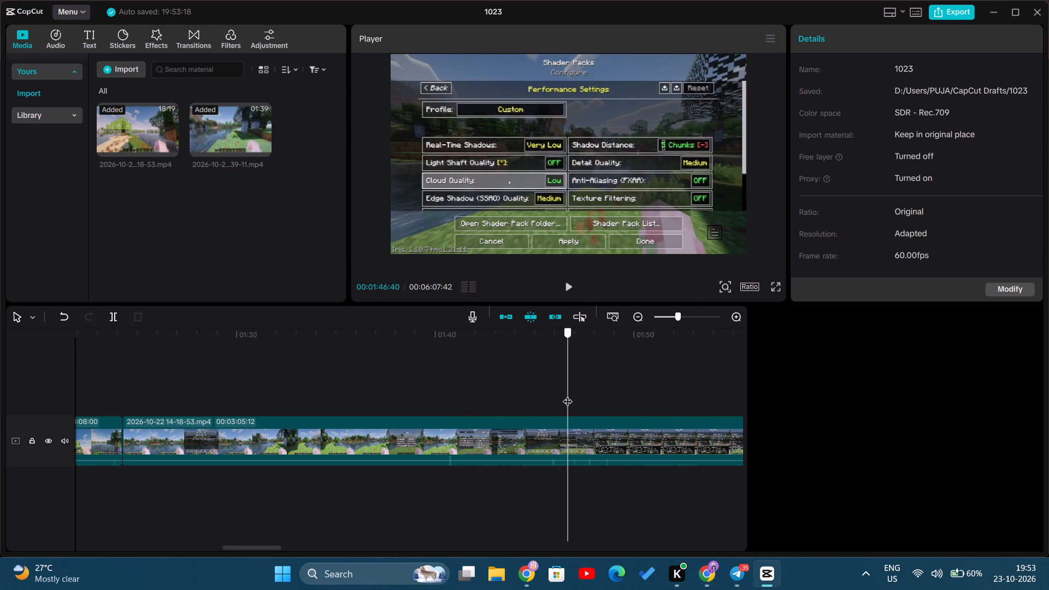
pyautogui.moveTo(568, 394); pyautogui.dragTo(583, 394)
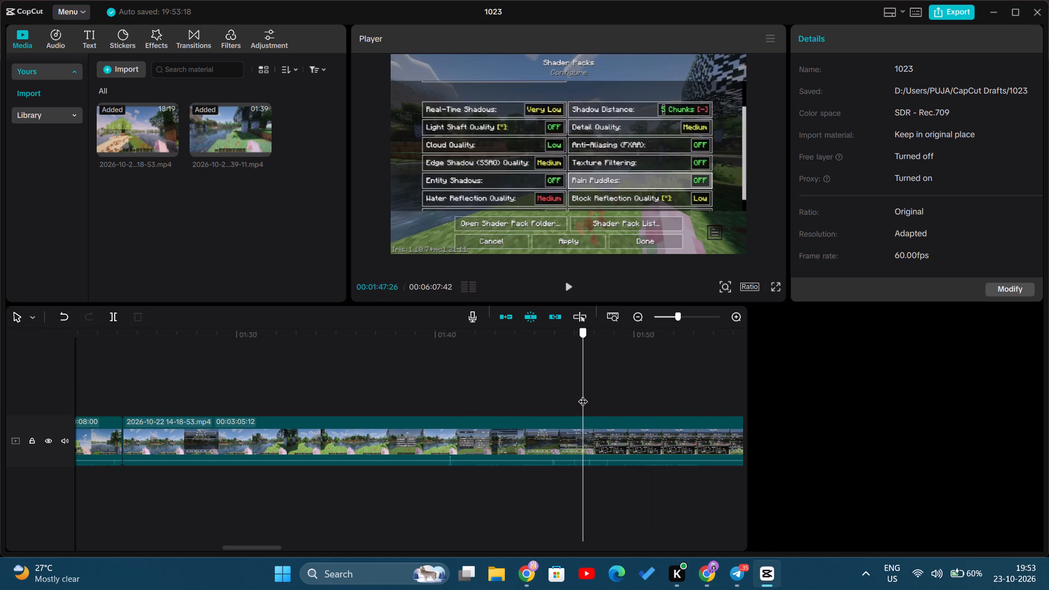
pyautogui.moveTo(583, 394); pyautogui.dragTo(647, 396)
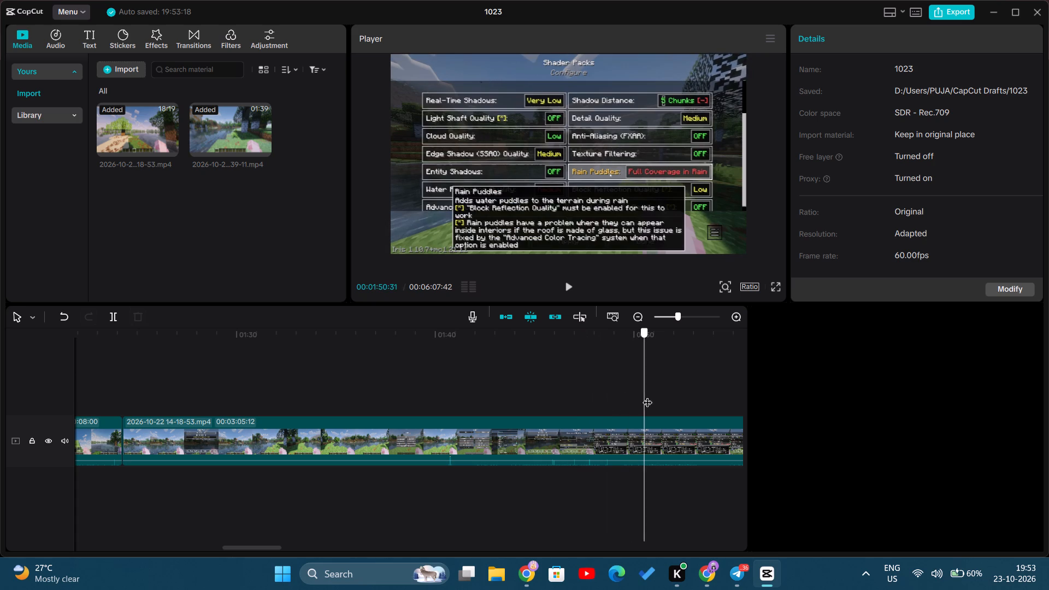
pyautogui.moveTo(647, 396); pyautogui.dragTo(675, 398)
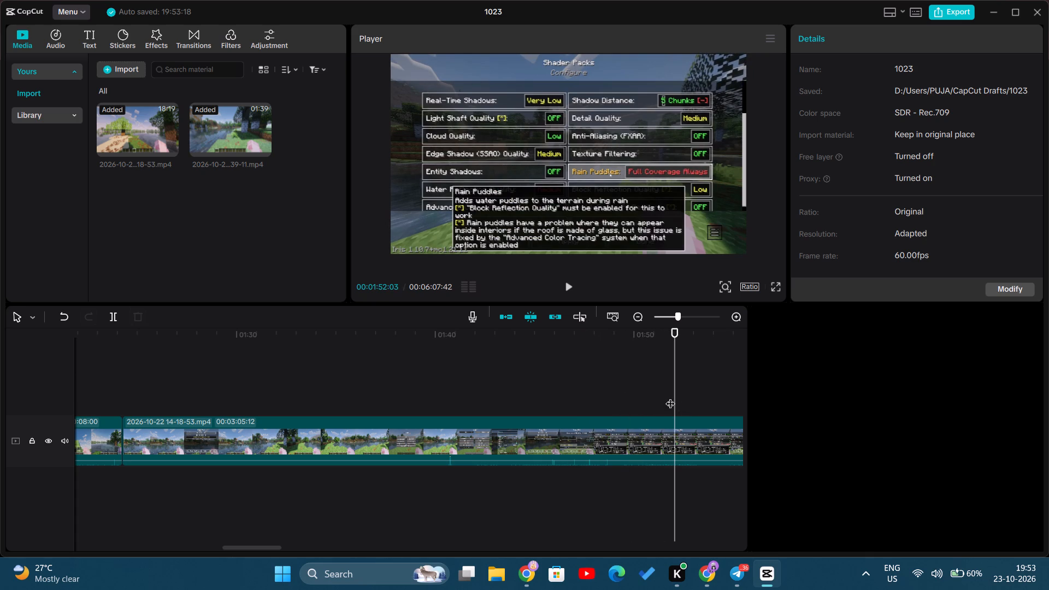
pyautogui.moveTo(676, 397); pyautogui.dragTo(741, 403)
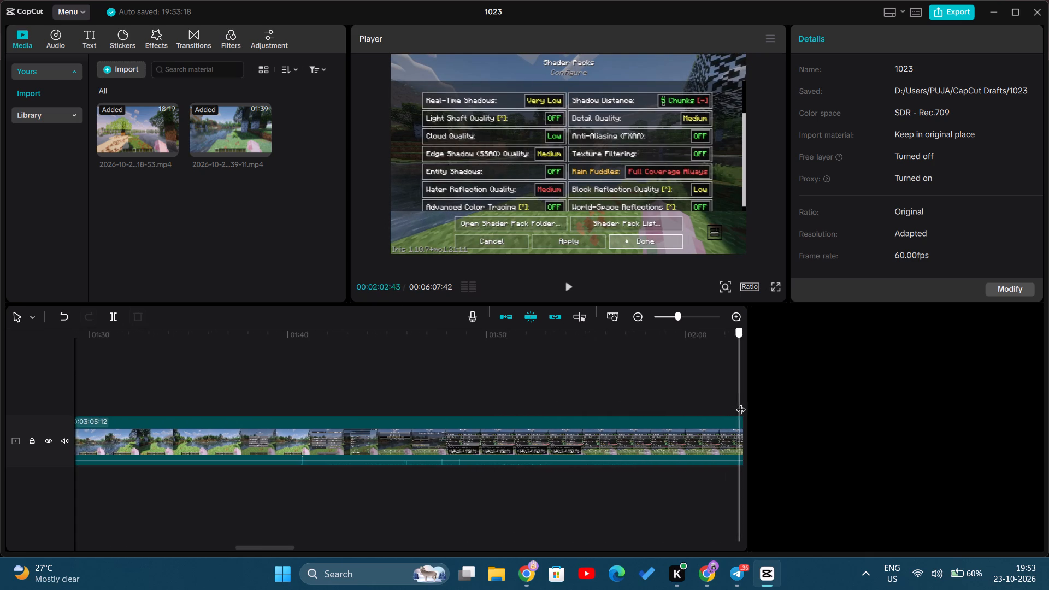
pyautogui.moveTo(741, 403); pyautogui.dragTo(774, 397)
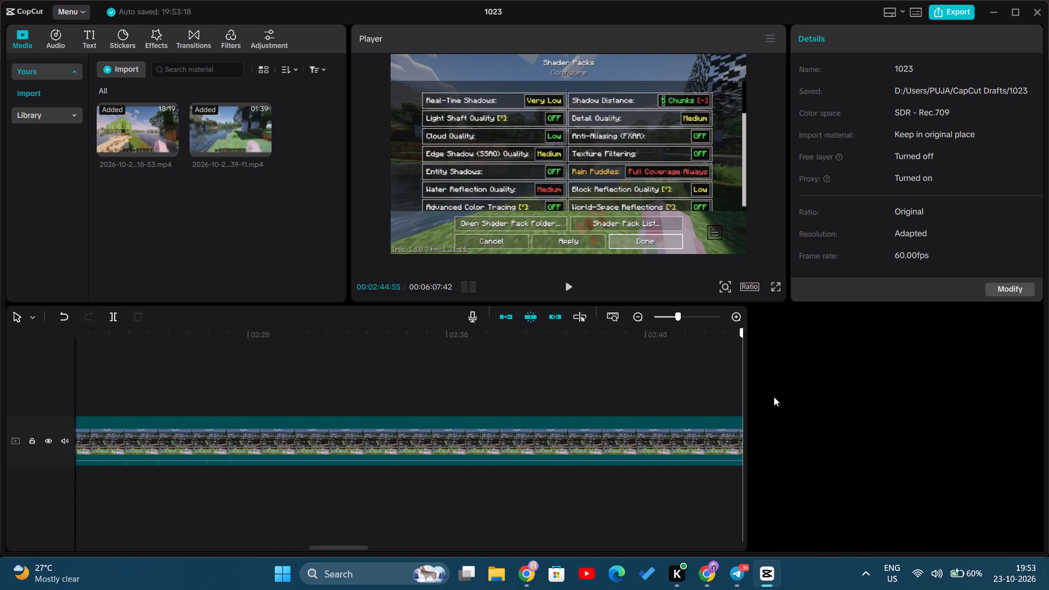
# Split the clip at 00:01:36:20, on the in-game lake view, and delete the segment back to the 00:01:24:16 cut.
pyautogui.moveTo(774, 397); pyautogui.dragTo(9, 369)
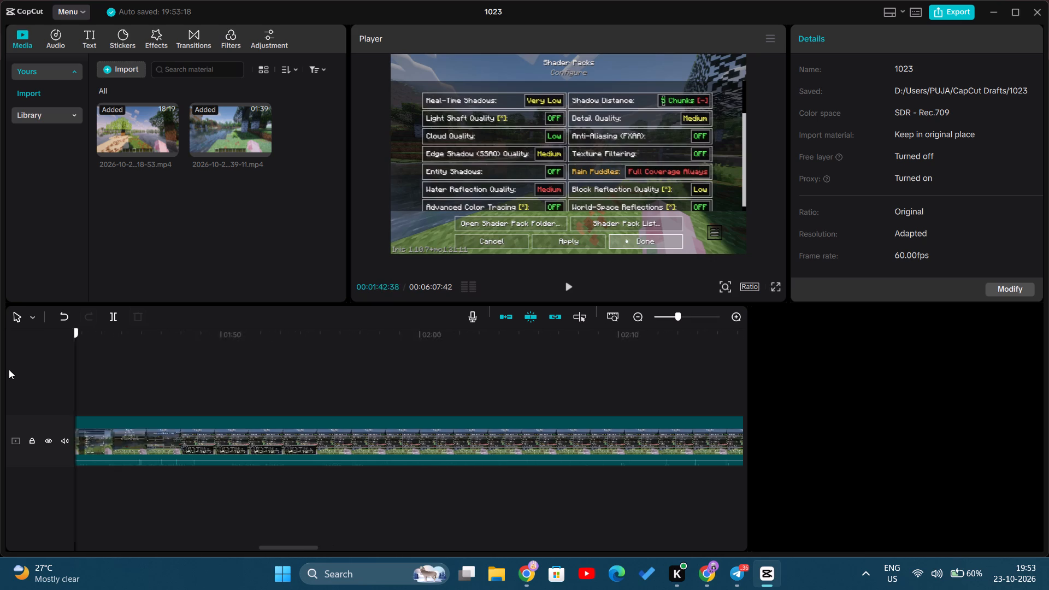
pyautogui.moveTo(9, 369); pyautogui.dragTo(474, 396)
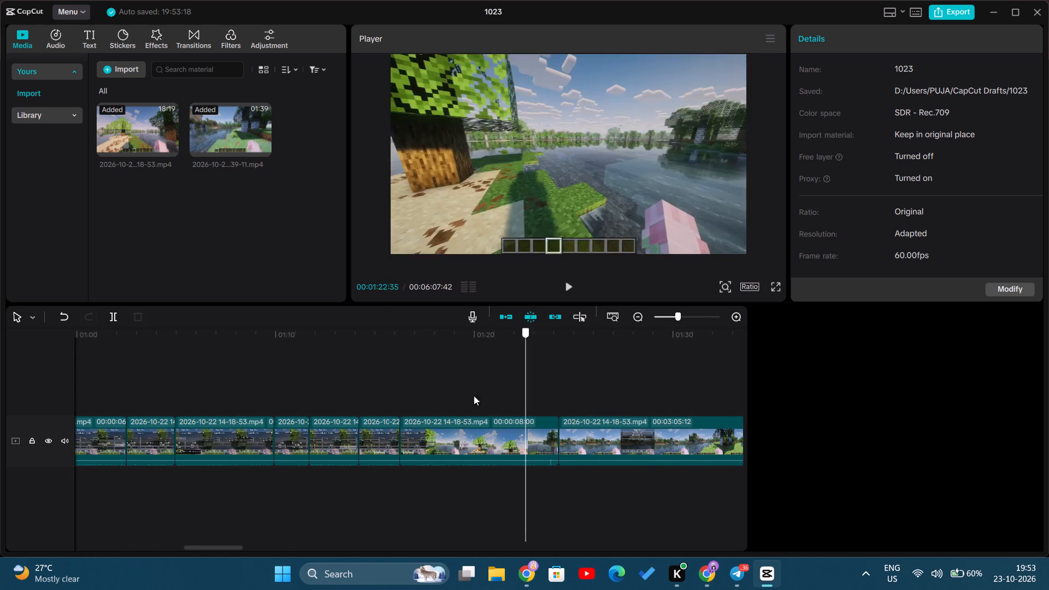
pyautogui.moveTo(474, 396); pyautogui.dragTo(589, 417)
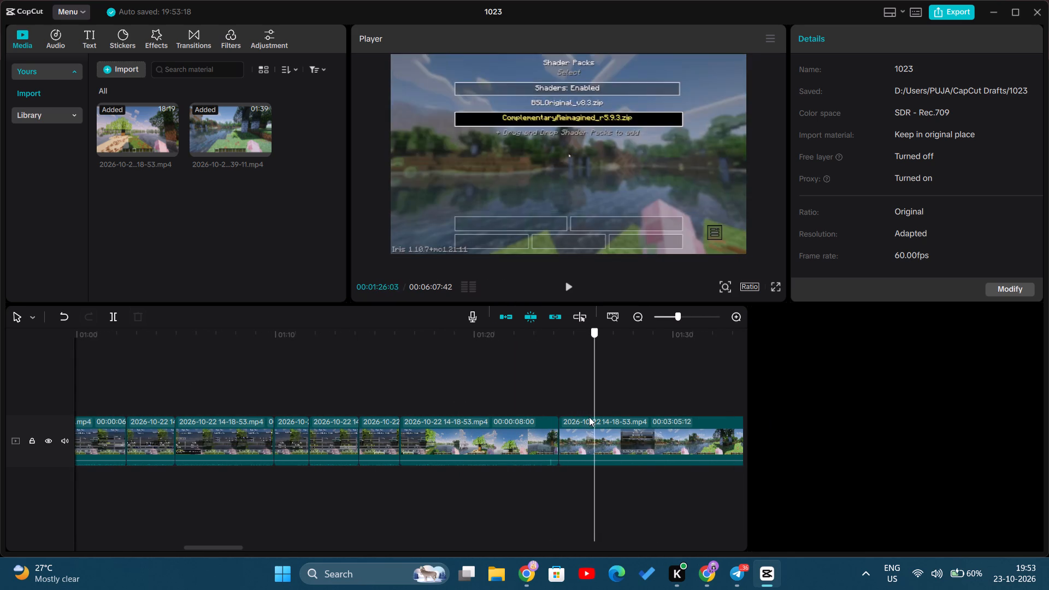
pyautogui.moveTo(589, 417); pyautogui.dragTo(606, 416)
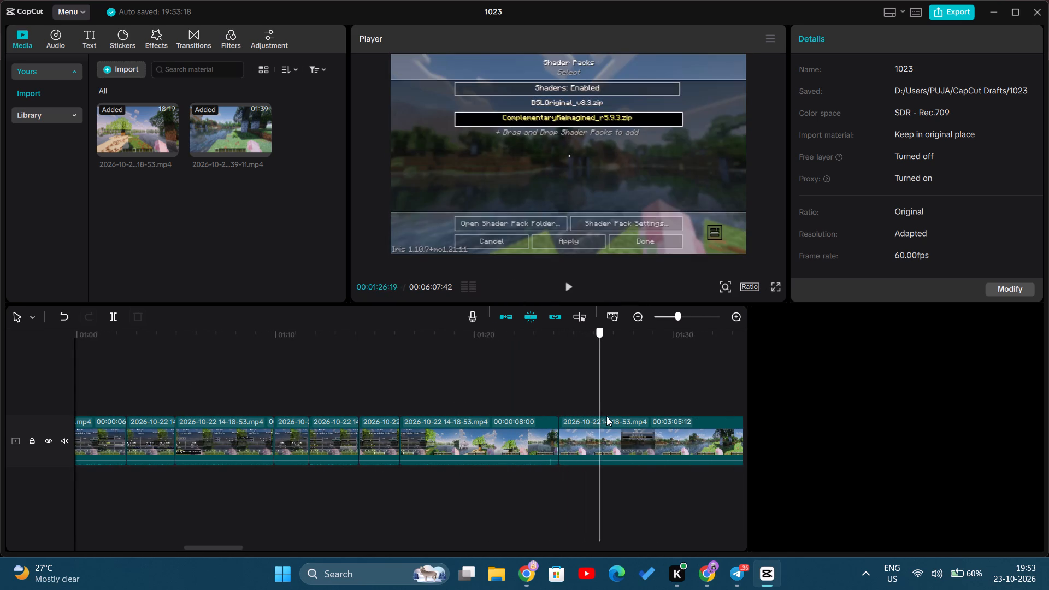
pyautogui.moveTo(606, 416); pyautogui.dragTo(687, 424)
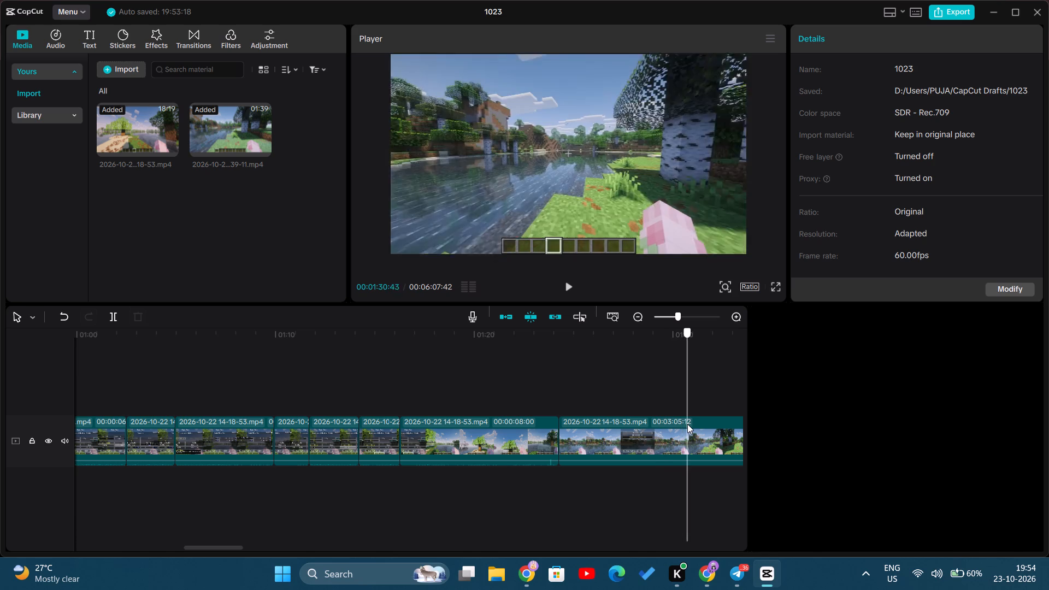
pyautogui.moveTo(687, 424); pyautogui.dragTo(720, 427)
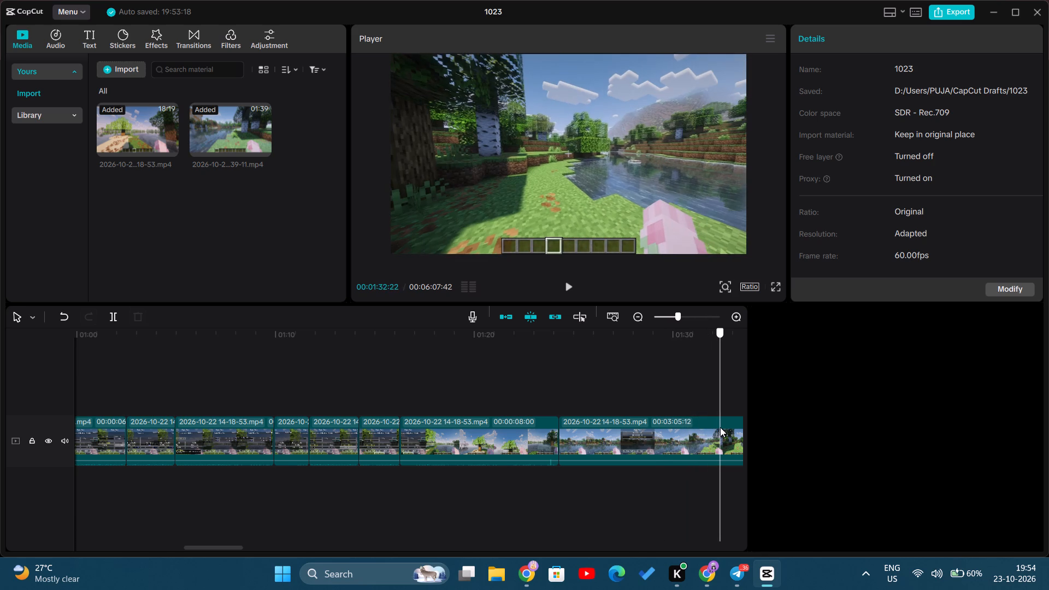
pyautogui.moveTo(720, 427); pyautogui.dragTo(733, 430)
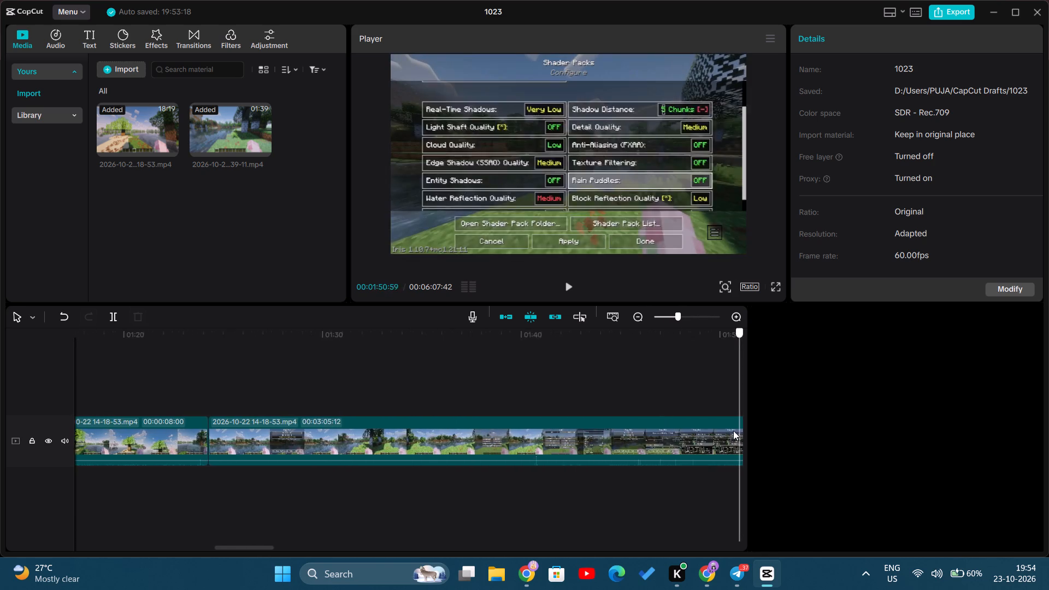
pyautogui.moveTo(733, 430); pyautogui.dragTo(213, 393)
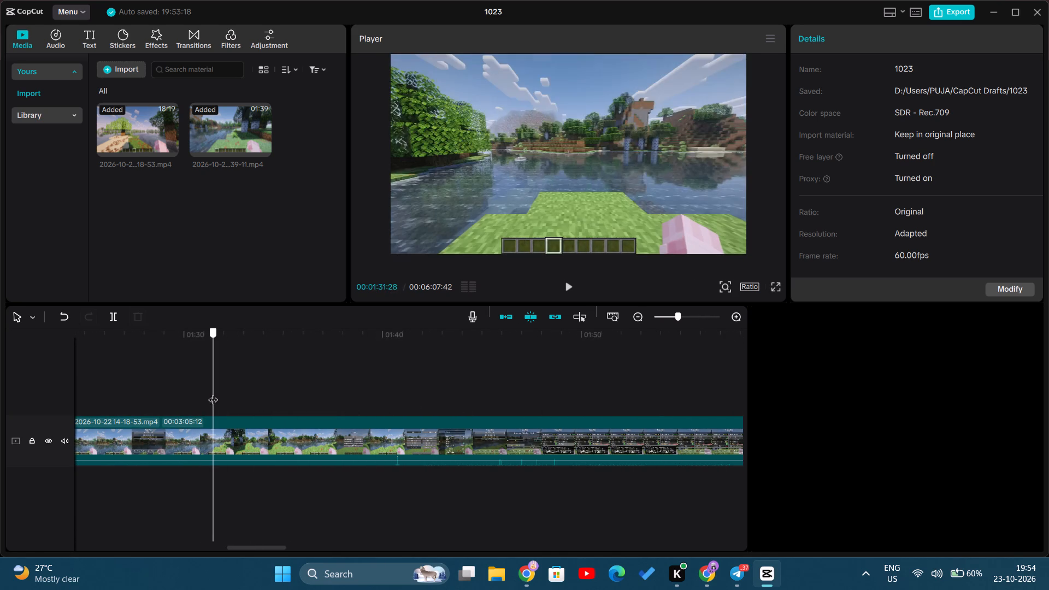
pyautogui.moveTo(213, 393); pyautogui.dragTo(301, 397)
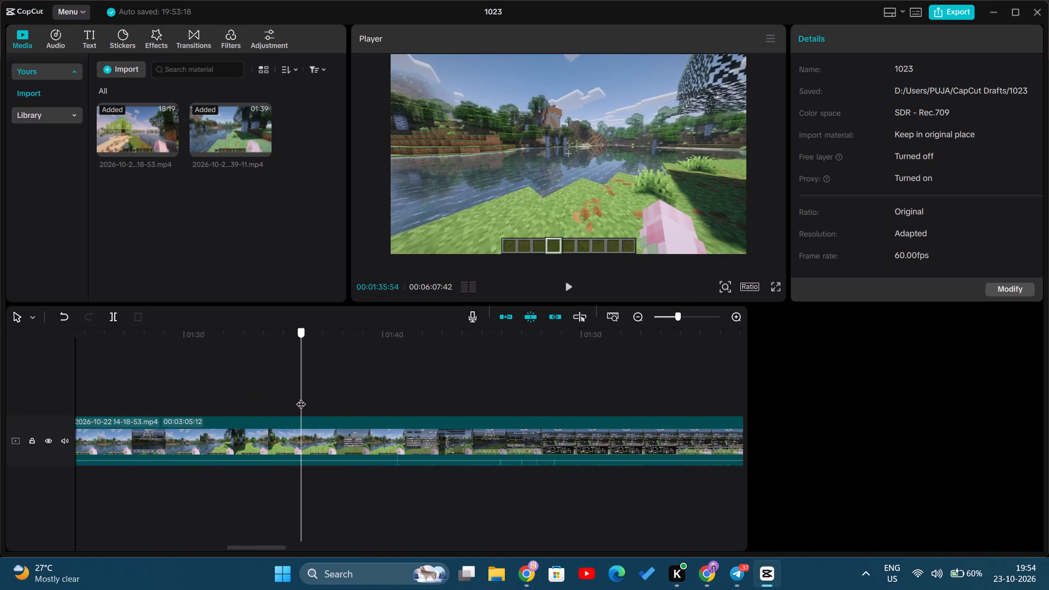
pyautogui.moveTo(301, 397); pyautogui.dragTo(310, 397)
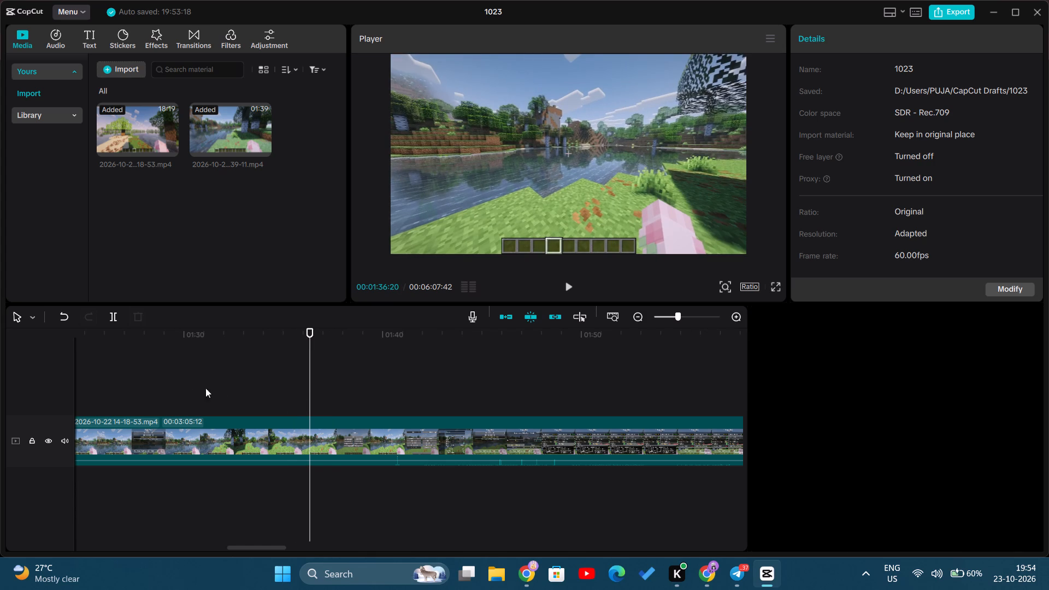
pyautogui.click(114, 318)
pyautogui.click(210, 450)
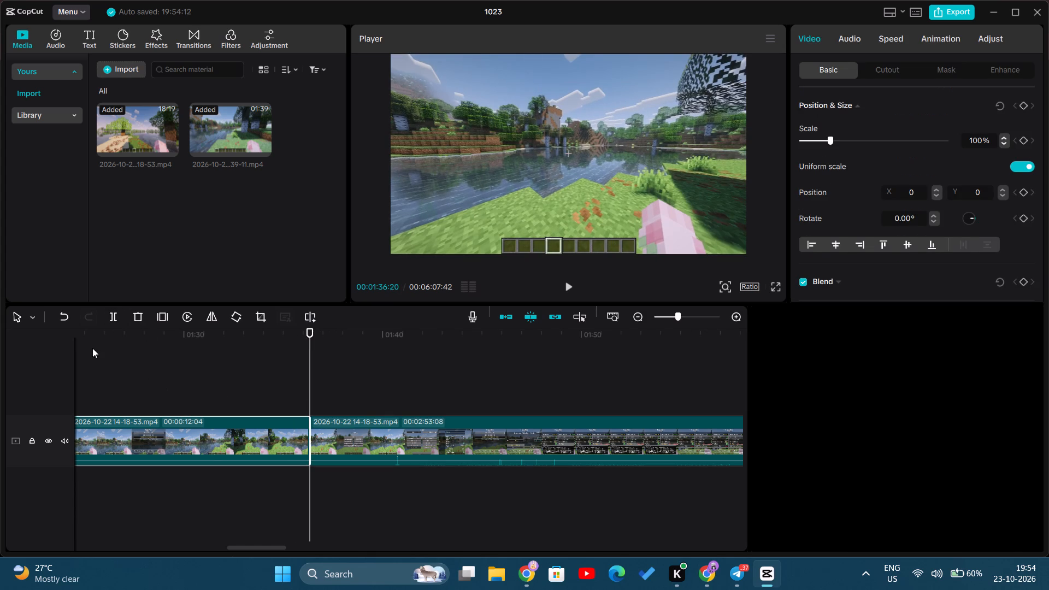
pyautogui.click(141, 317)
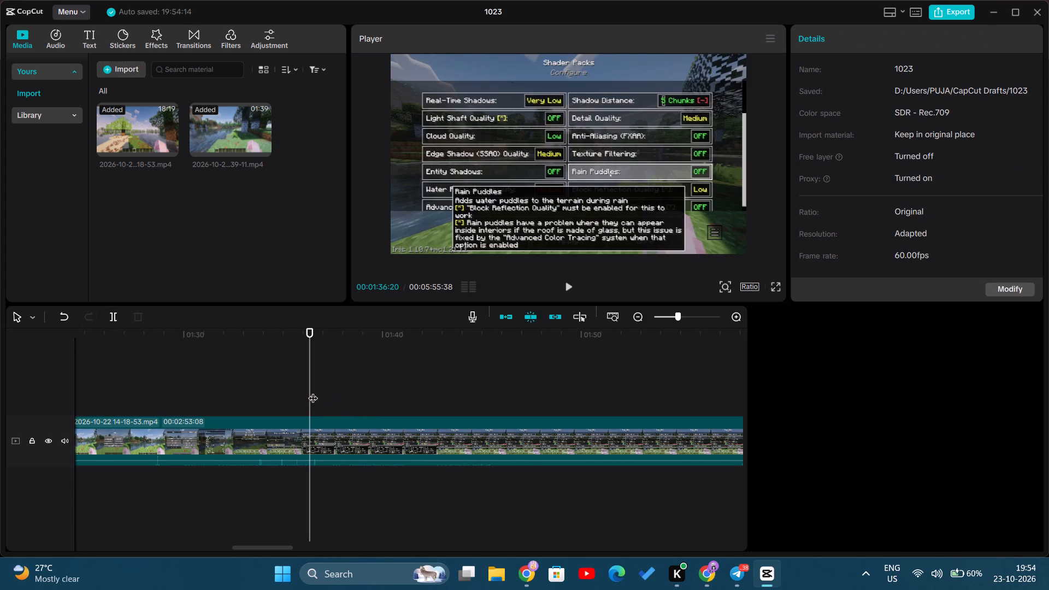
# Split the clip at 00:01:26:39, on the still lake view, and delete the short segment back to the 00:01:24:16 cut.
pyautogui.moveTo(311, 392); pyautogui.dragTo(218, 391)
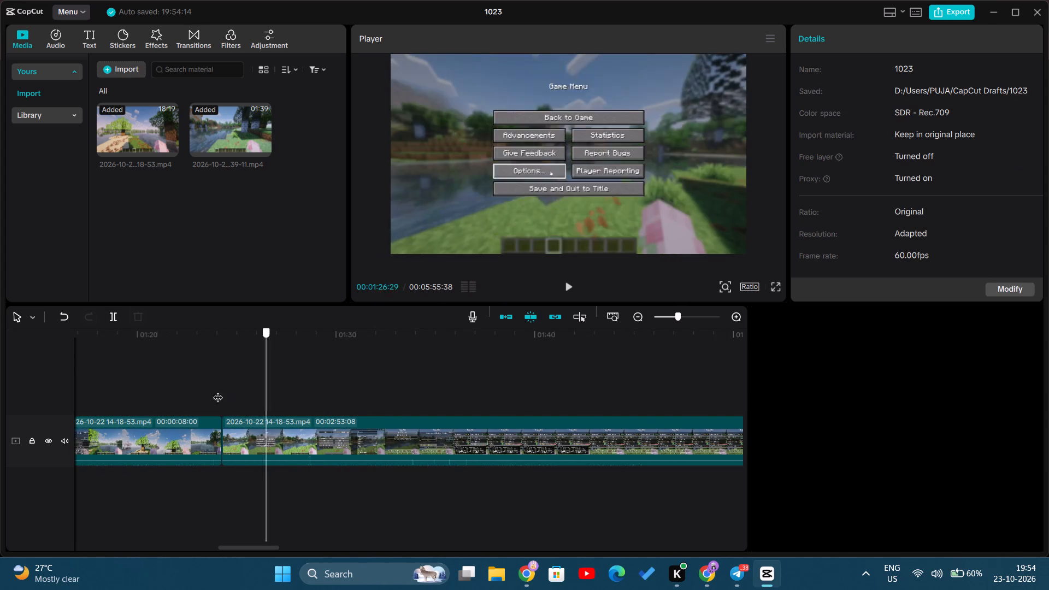
pyautogui.moveTo(218, 391); pyautogui.dragTo(149, 398)
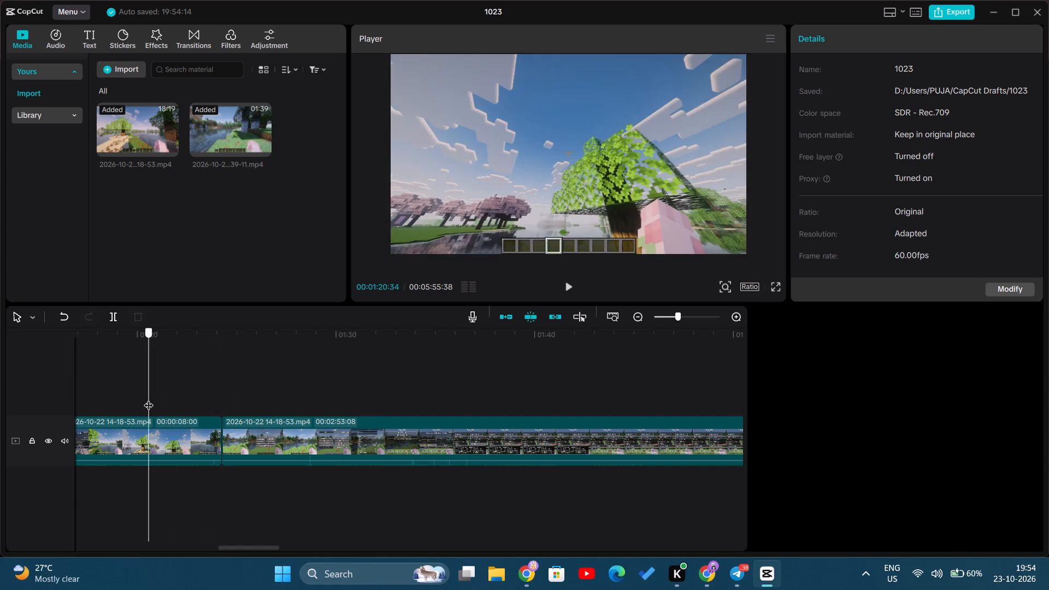
pyautogui.moveTo(149, 398); pyautogui.dragTo(283, 401)
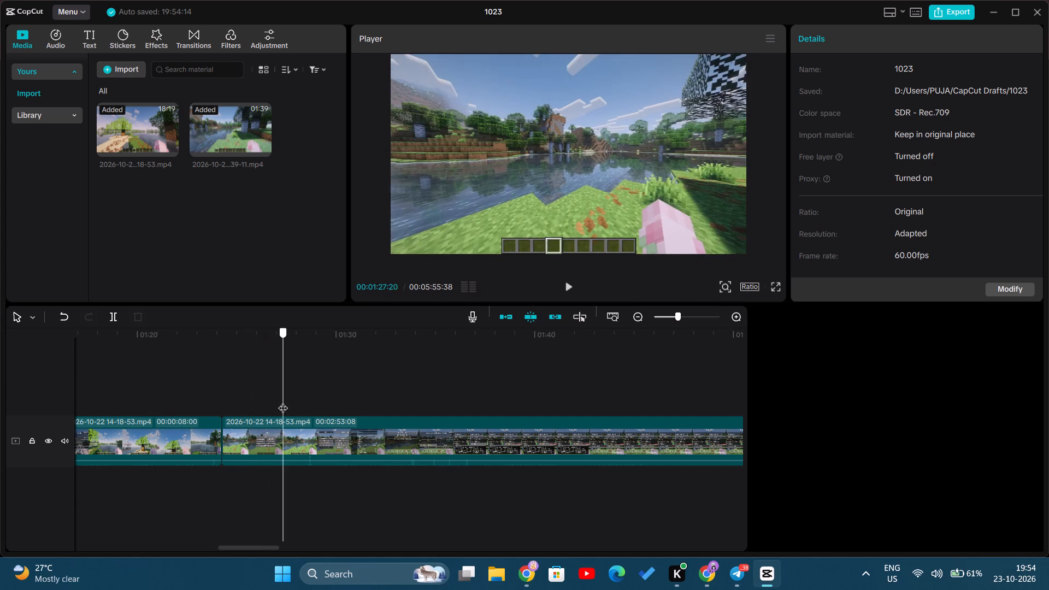
pyautogui.moveTo(283, 401); pyautogui.dragTo(227, 411)
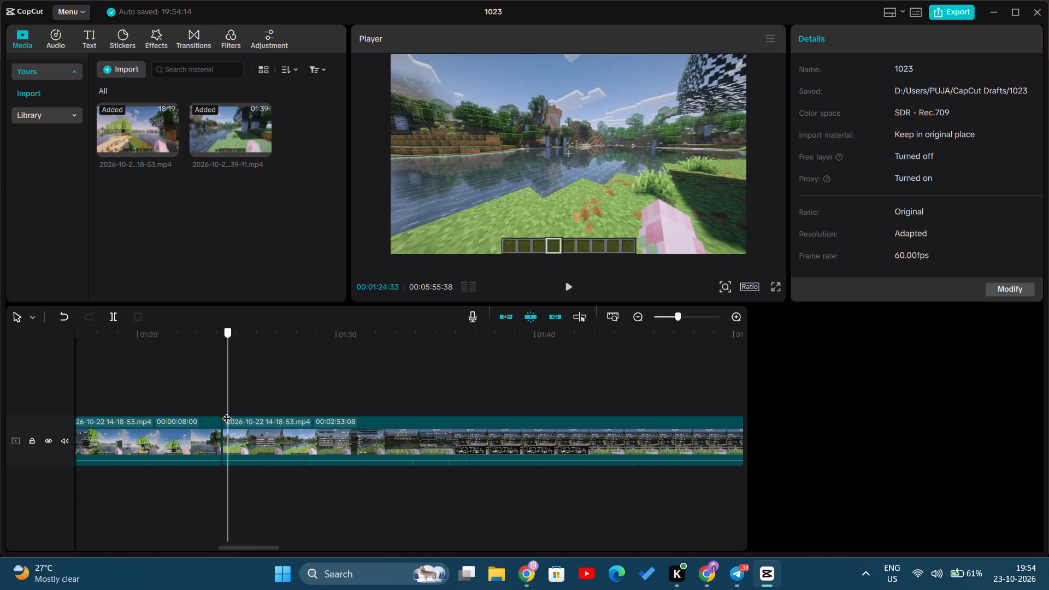
pyautogui.moveTo(227, 411); pyautogui.dragTo(264, 405)
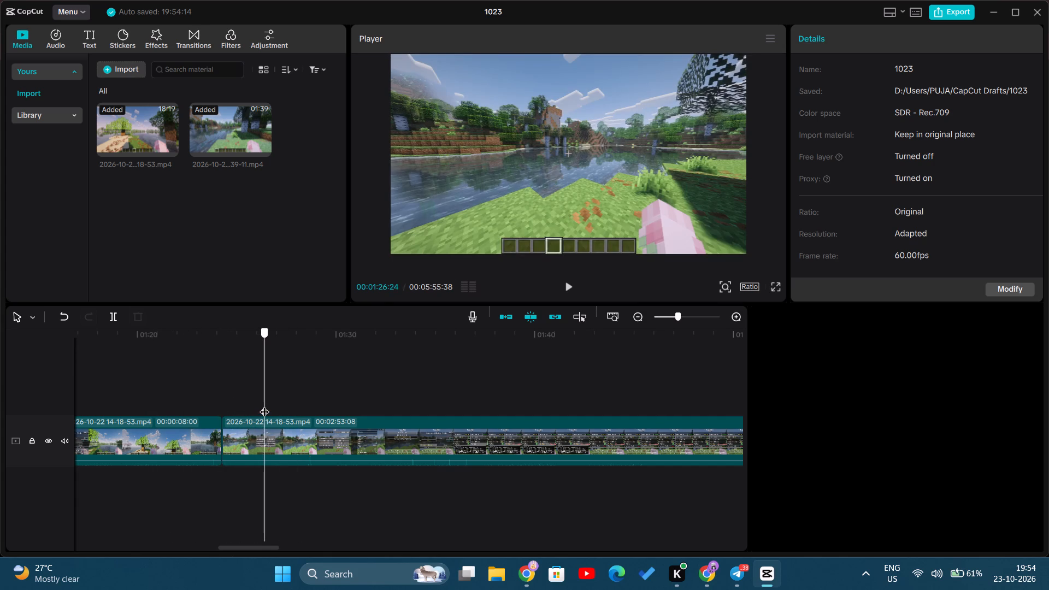
pyautogui.moveTo(264, 405); pyautogui.dragTo(215, 406)
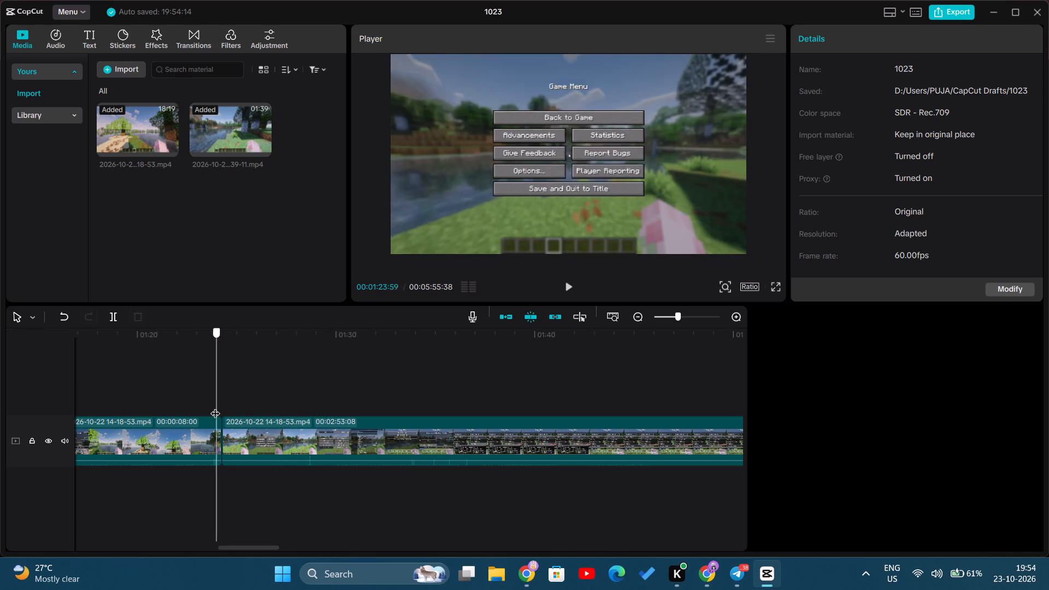
pyautogui.moveTo(215, 406); pyautogui.dragTo(269, 409)
pyautogui.click(116, 311)
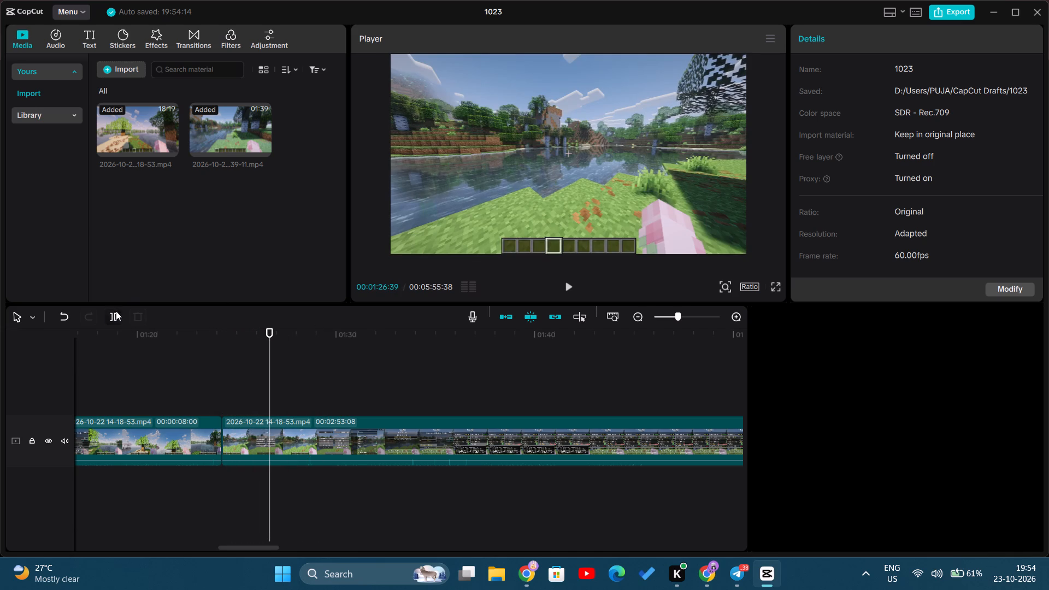
pyautogui.click(246, 425)
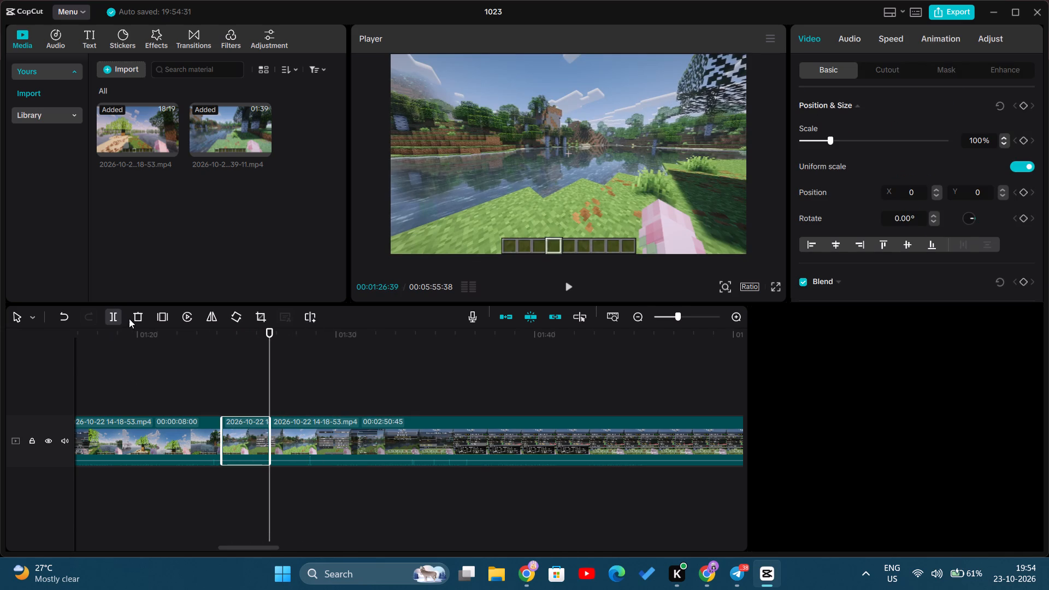
pyautogui.click(134, 320)
# Play the footage from 00:01:23:42 across the new join and through the Rain Puddles setting change to check it.
pyautogui.click(211, 380)
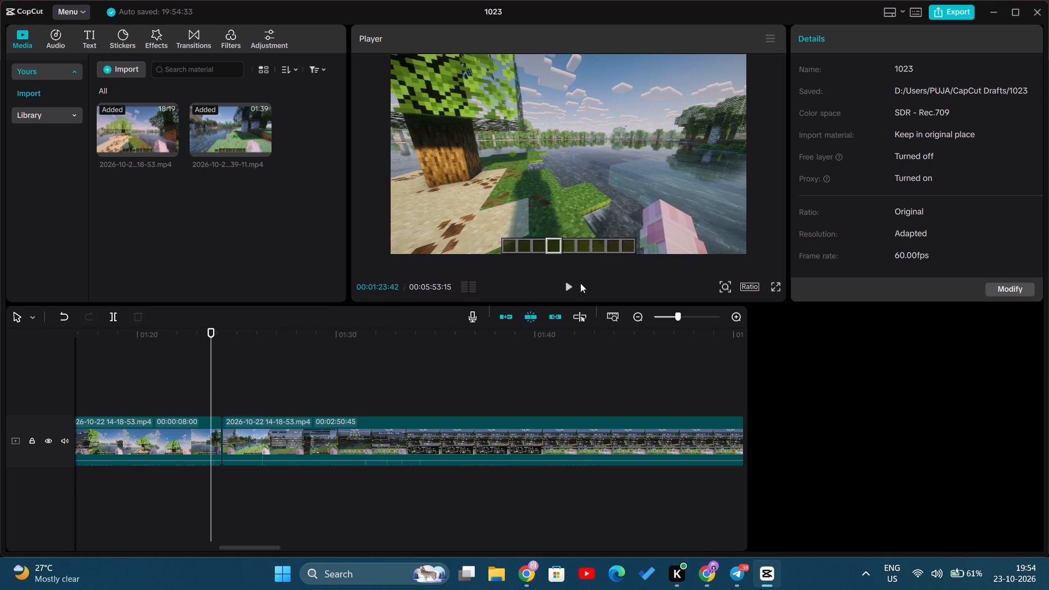
pyautogui.click(571, 285)
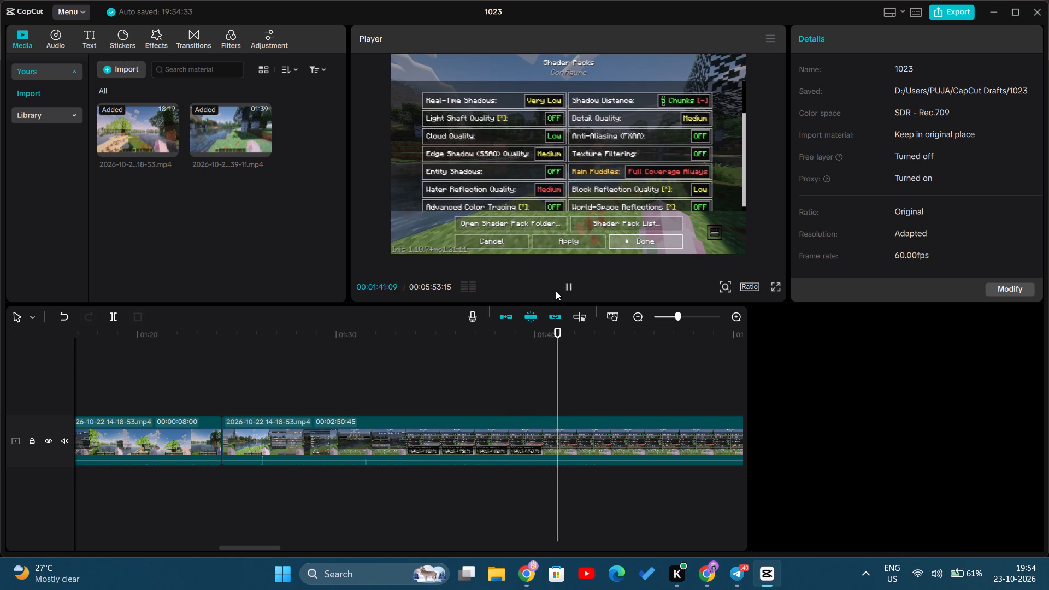
# Split the clip at 00:01:41:31, on the Shader Packs Configure screen with Rain Puddles at Full Coverage Always.
pyautogui.click(532, 361)
pyautogui.moveTo(533, 365); pyautogui.dragTo(526, 364)
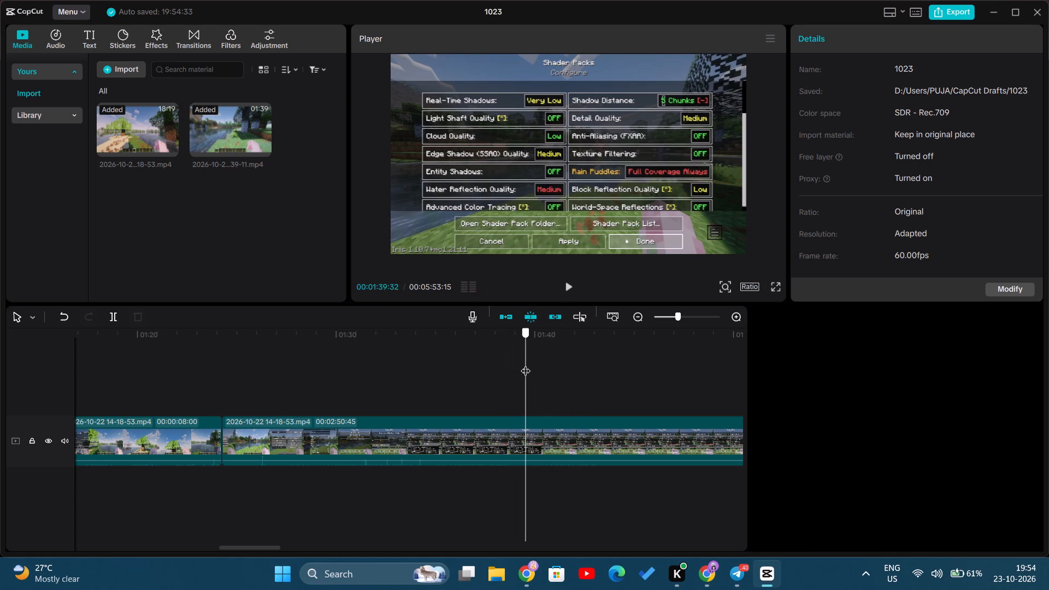
pyautogui.moveTo(526, 364); pyautogui.dragTo(507, 359)
pyautogui.click(571, 284)
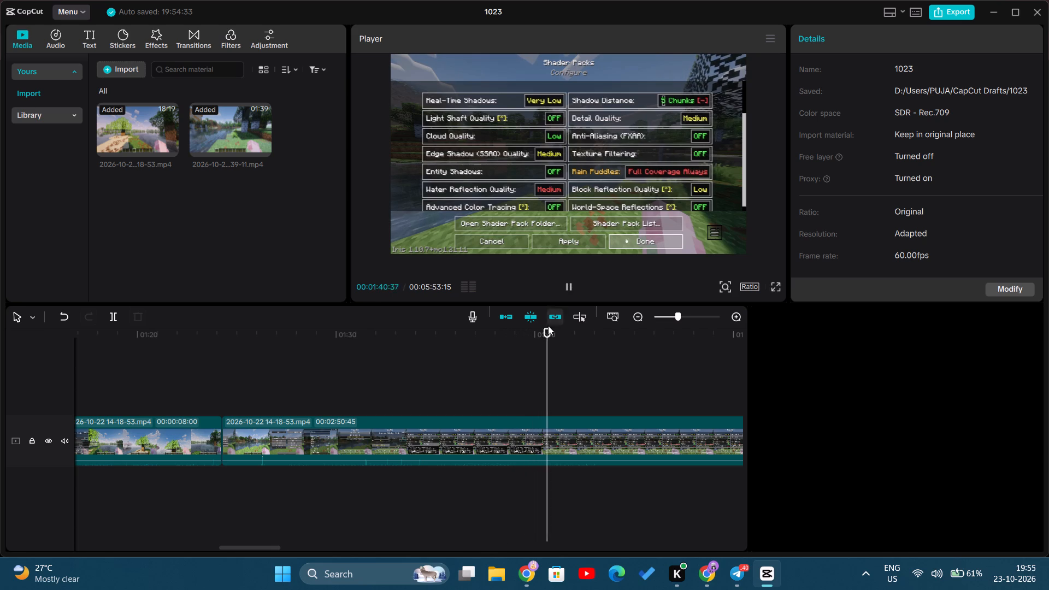
pyautogui.click(571, 284)
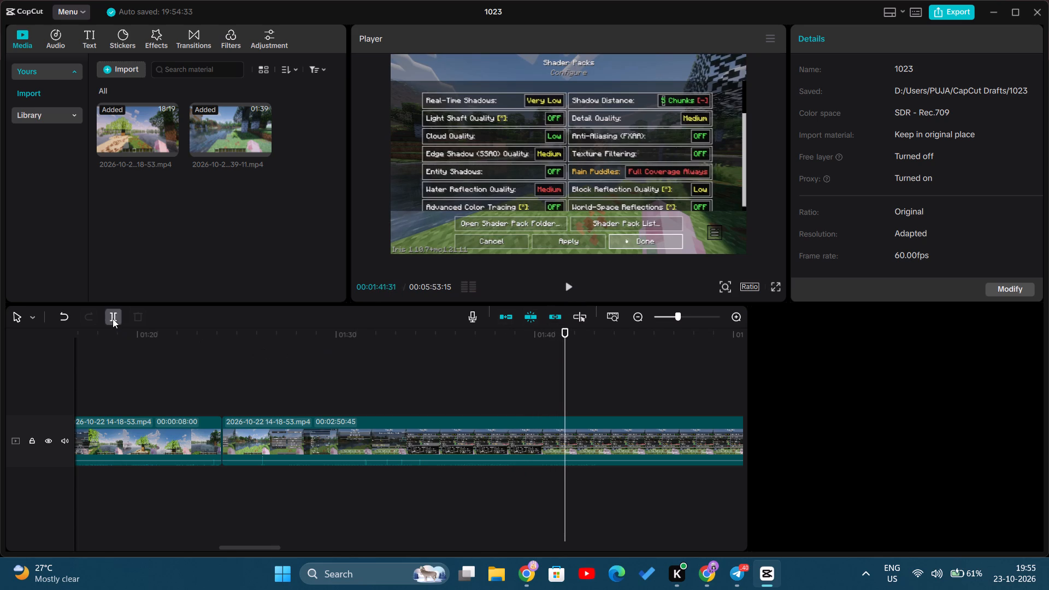
pyautogui.click(113, 318)
# Split the clip at 00:02:56:10, on the Shader Packs Configure screen, and delete the long idle segment back to the 00:01:41:31 cut.
pyautogui.moveTo(566, 396); pyautogui.dragTo(579, 394)
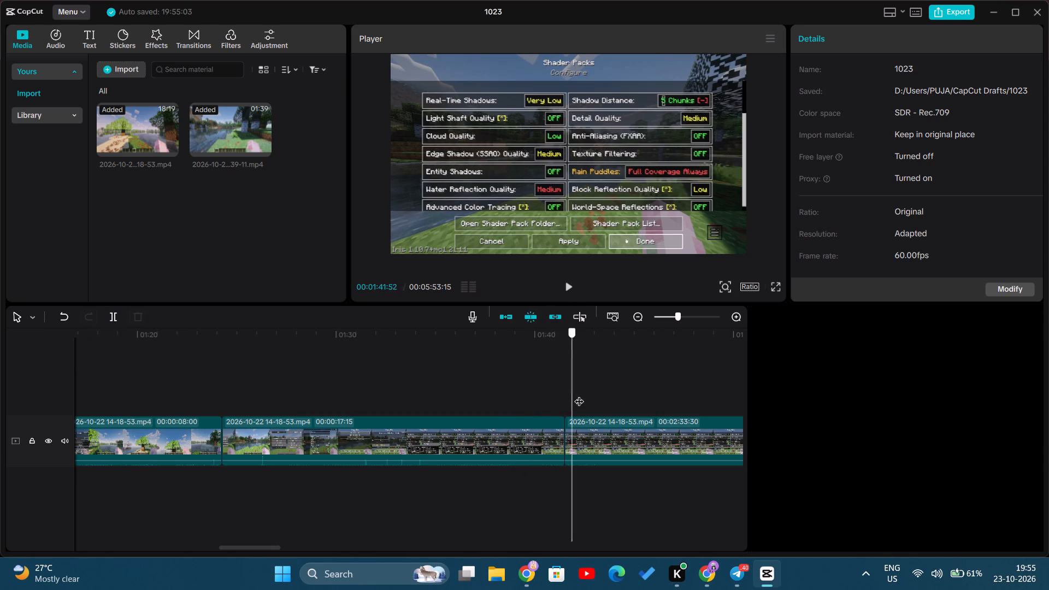
pyautogui.moveTo(579, 394); pyautogui.dragTo(726, 403)
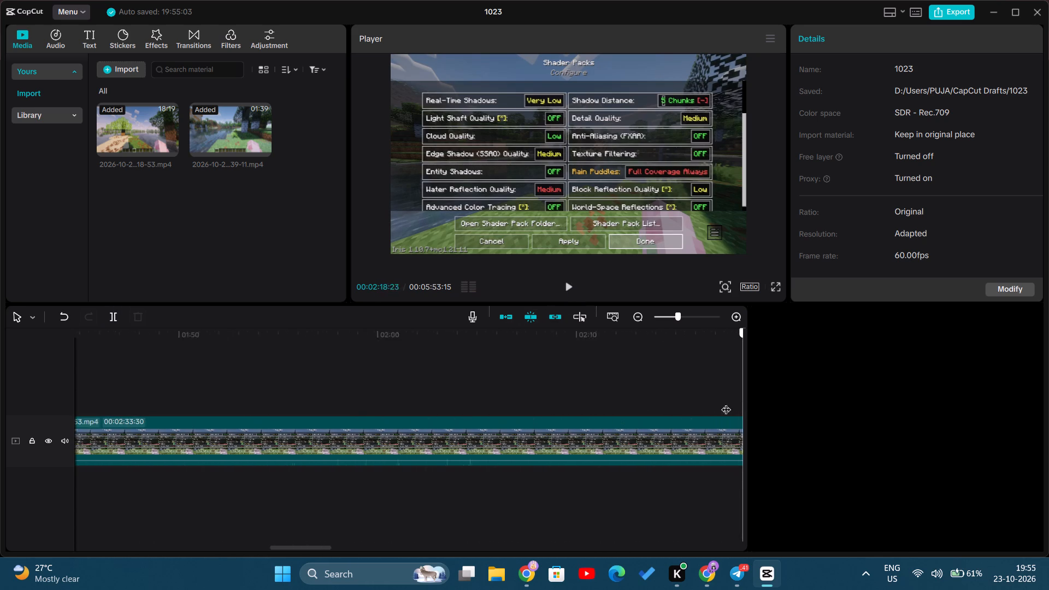
pyautogui.moveTo(726, 403); pyautogui.dragTo(741, 403)
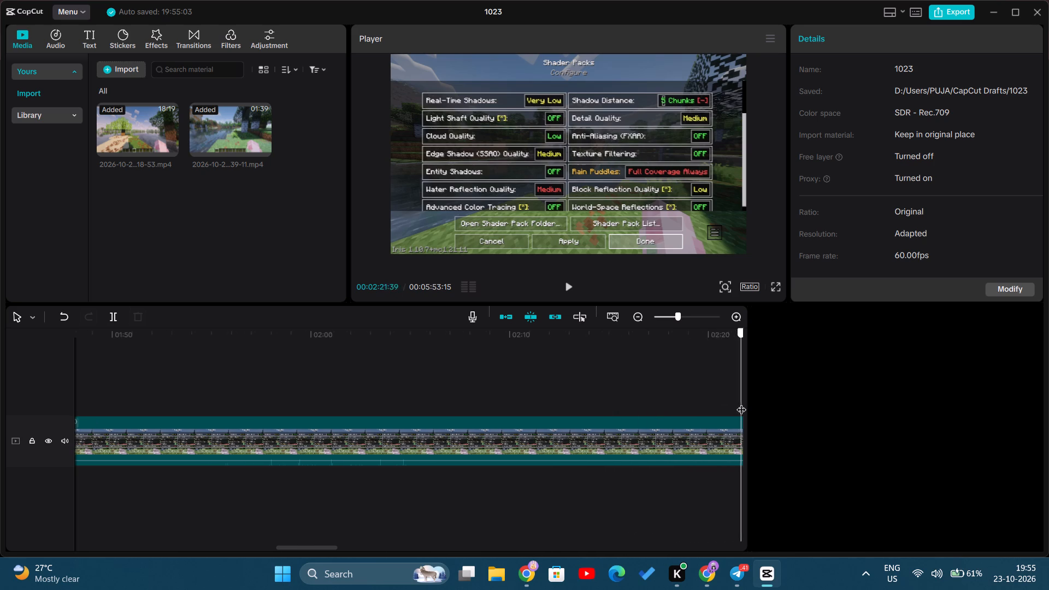
pyautogui.moveTo(741, 403); pyautogui.dragTo(773, 416)
pyautogui.click(704, 420)
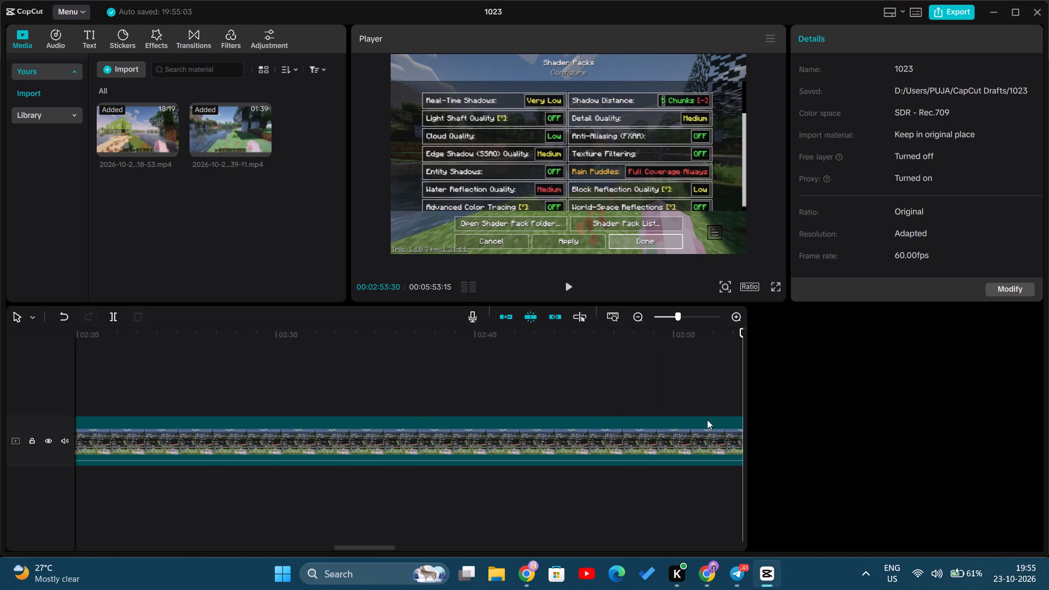
pyautogui.click(689, 375)
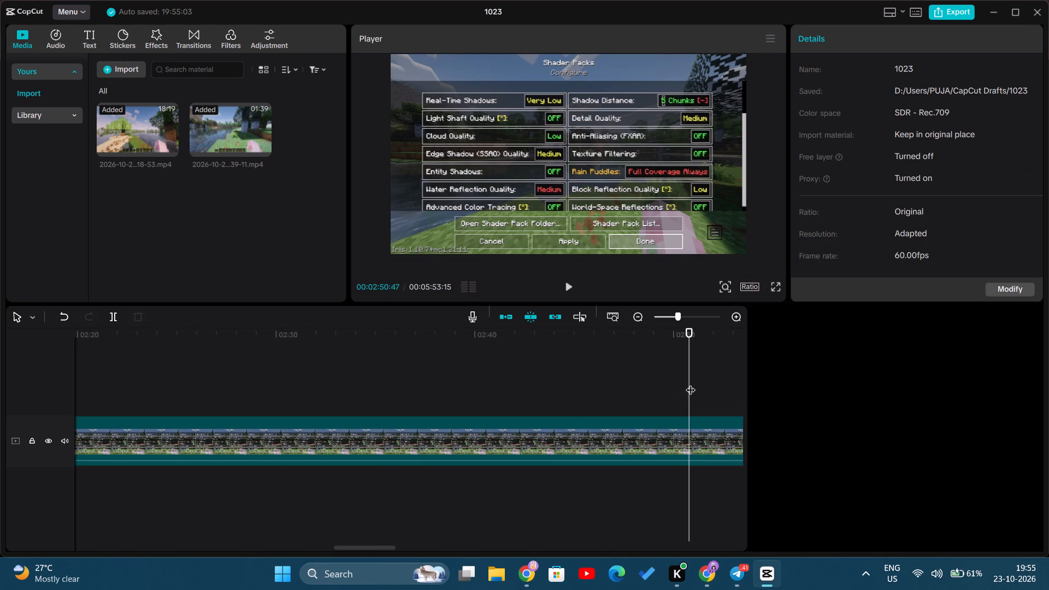
pyautogui.moveTo(690, 382); pyautogui.dragTo(404, 390)
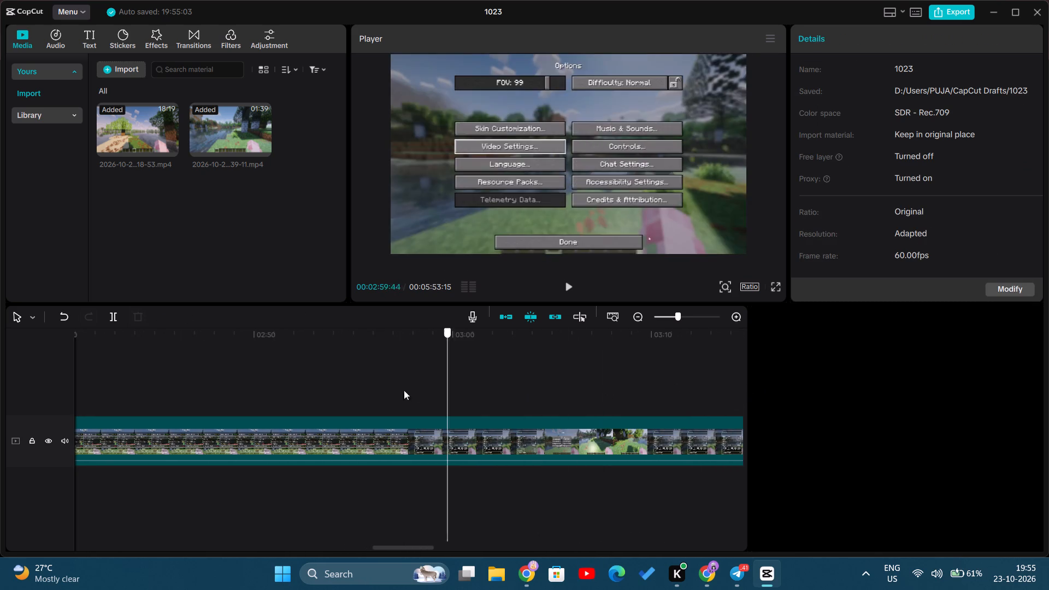
pyautogui.moveTo(404, 390); pyautogui.dragTo(237, 398)
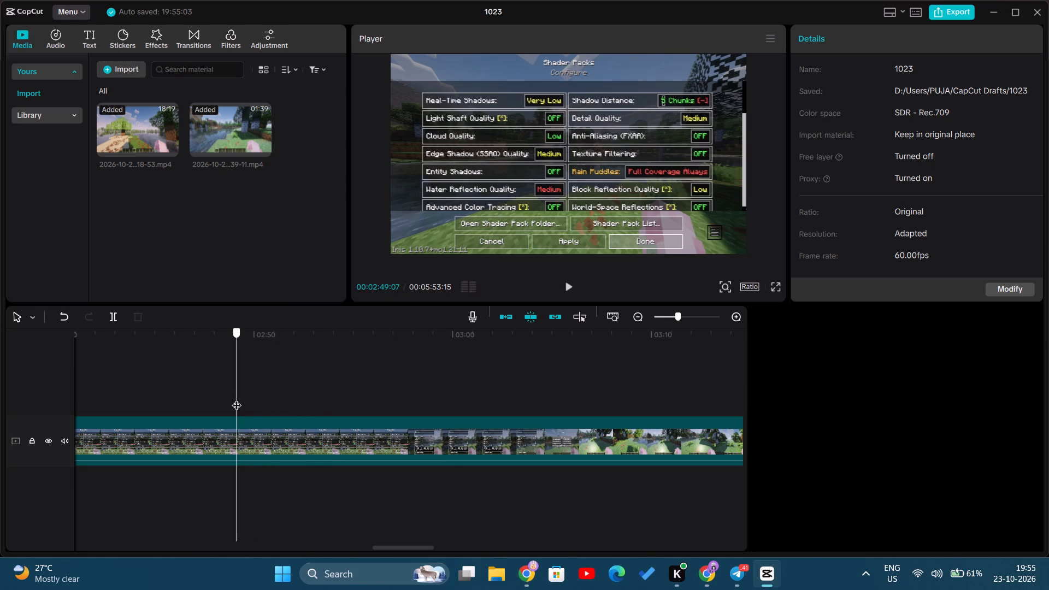
pyautogui.moveTo(237, 398); pyautogui.dragTo(379, 393)
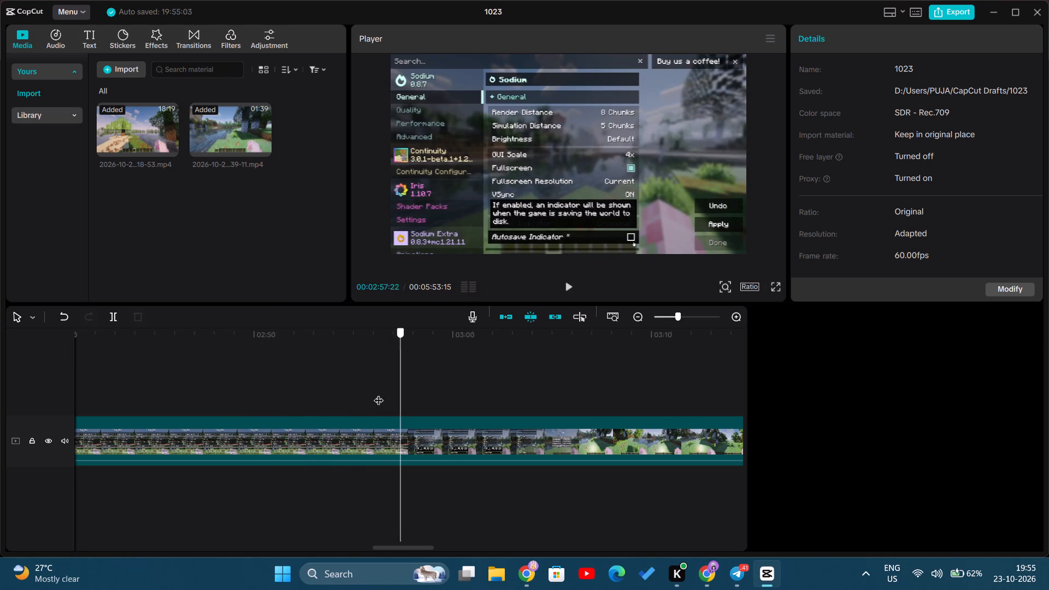
pyautogui.moveTo(379, 393); pyautogui.dragTo(380, 390)
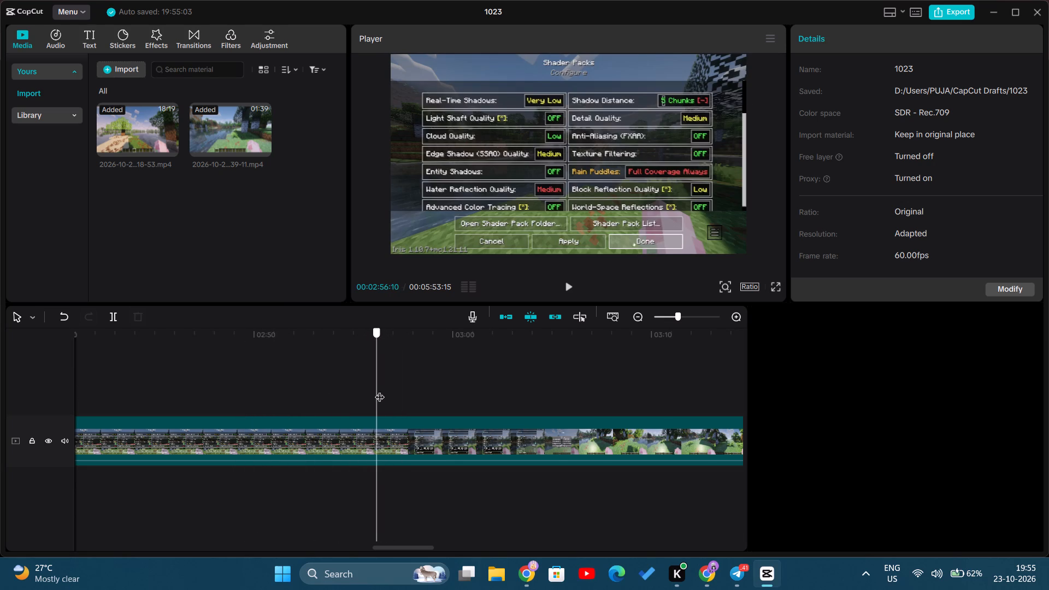
pyautogui.moveTo(380, 390); pyautogui.dragTo(376, 388)
pyautogui.click(111, 319)
pyautogui.click(311, 445)
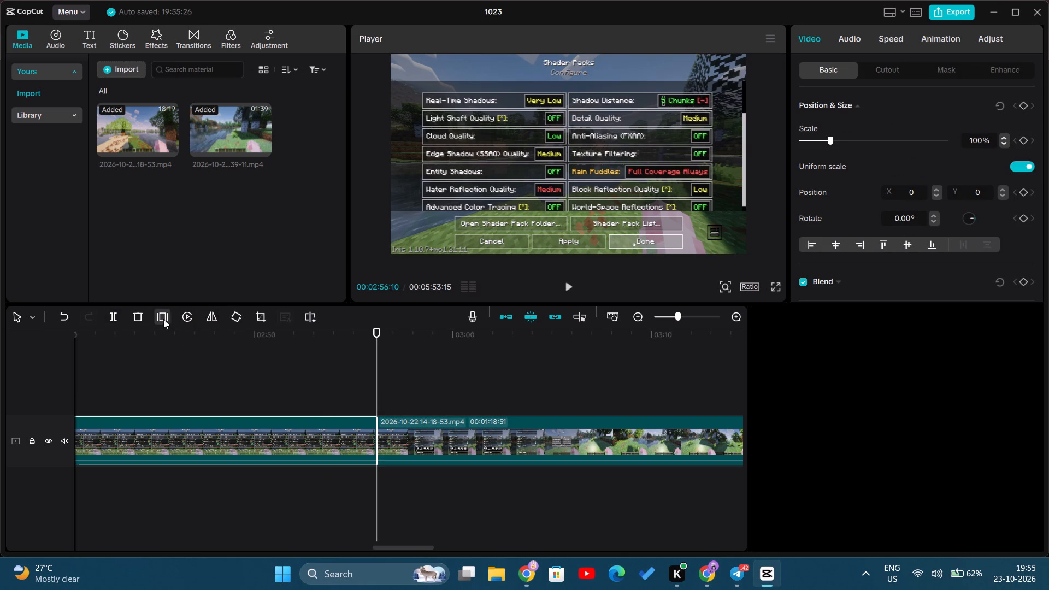
pyautogui.click(140, 321)
# Play the footage from about 00:01:40 across the new join at 00:01:41:31 and into the Sodium General settings screen.
pyautogui.moveTo(375, 379); pyautogui.dragTo(101, 370)
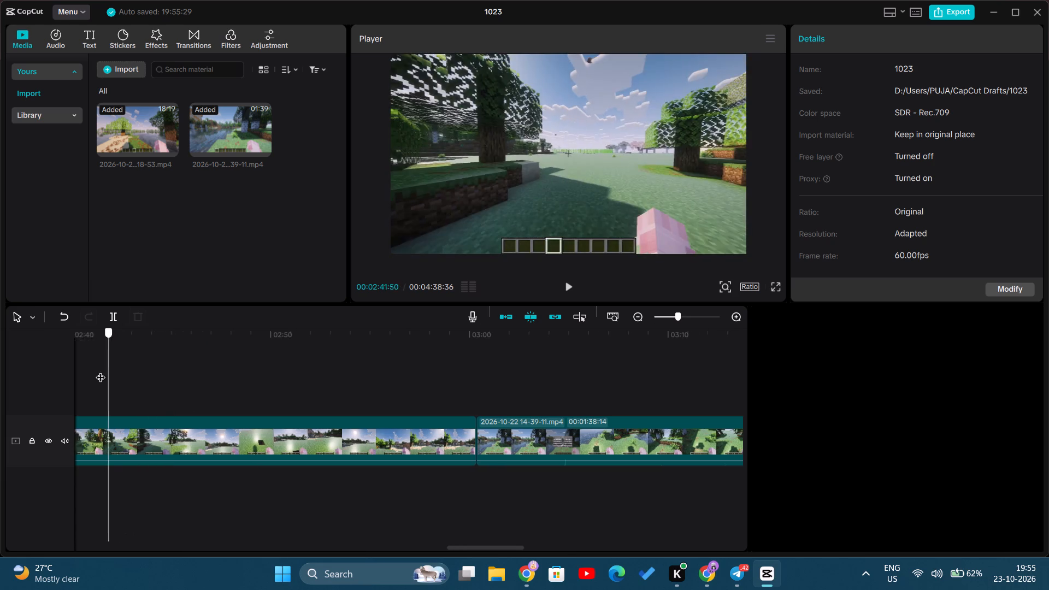
pyautogui.moveTo(101, 370); pyautogui.dragTo(96, 370)
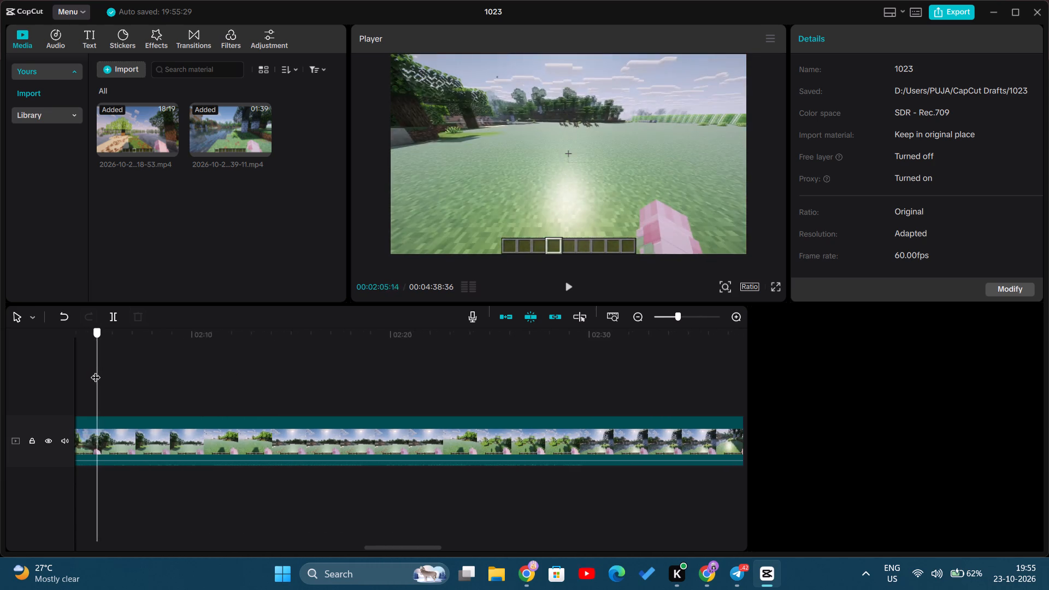
pyautogui.moveTo(96, 370); pyautogui.dragTo(182, 374)
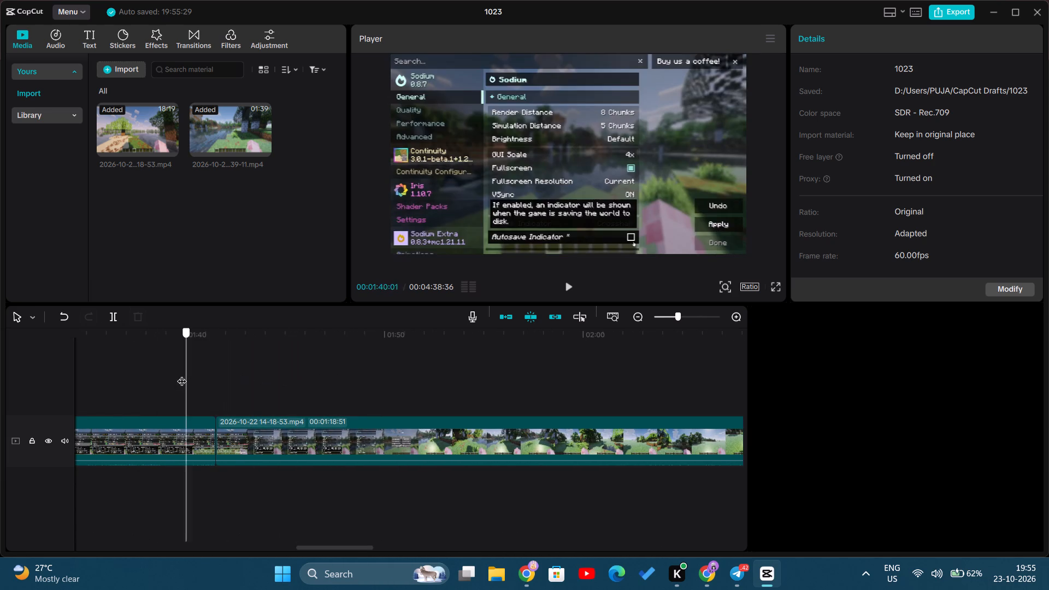
pyautogui.moveTo(182, 374); pyautogui.dragTo(179, 372)
pyautogui.click(569, 286)
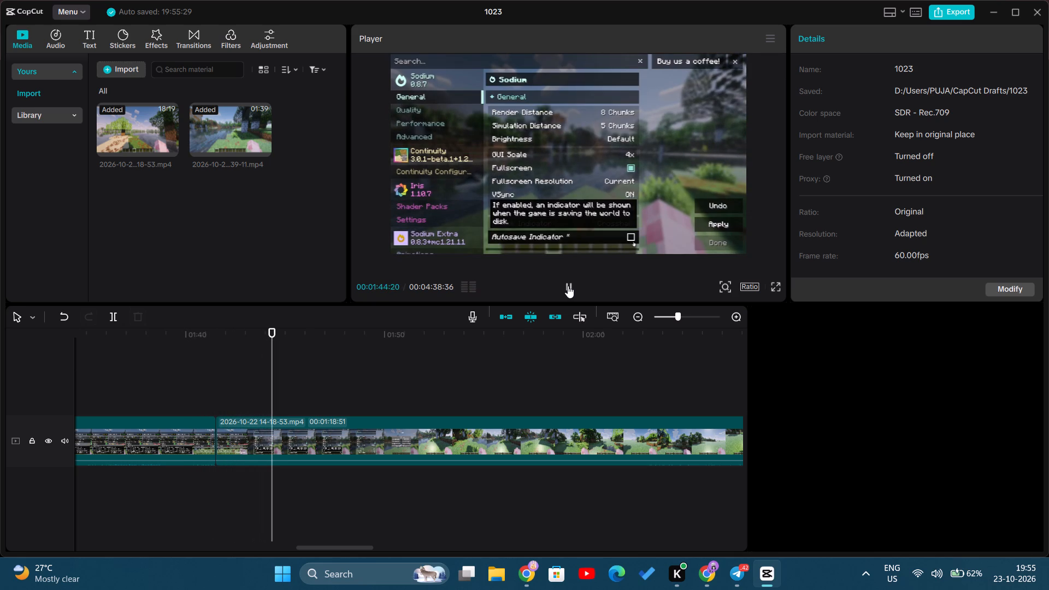
pyautogui.click(568, 286)
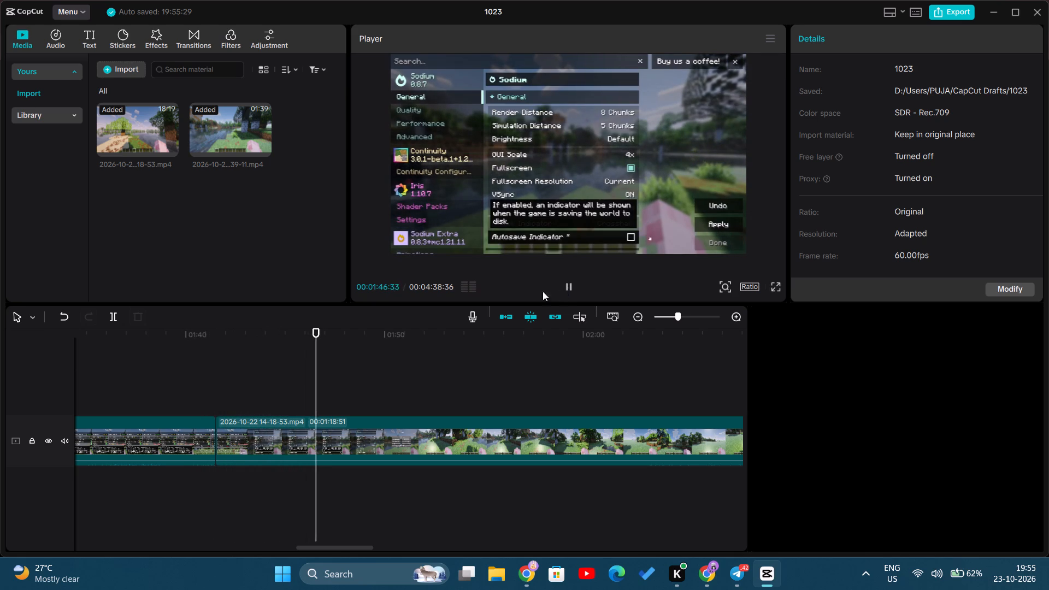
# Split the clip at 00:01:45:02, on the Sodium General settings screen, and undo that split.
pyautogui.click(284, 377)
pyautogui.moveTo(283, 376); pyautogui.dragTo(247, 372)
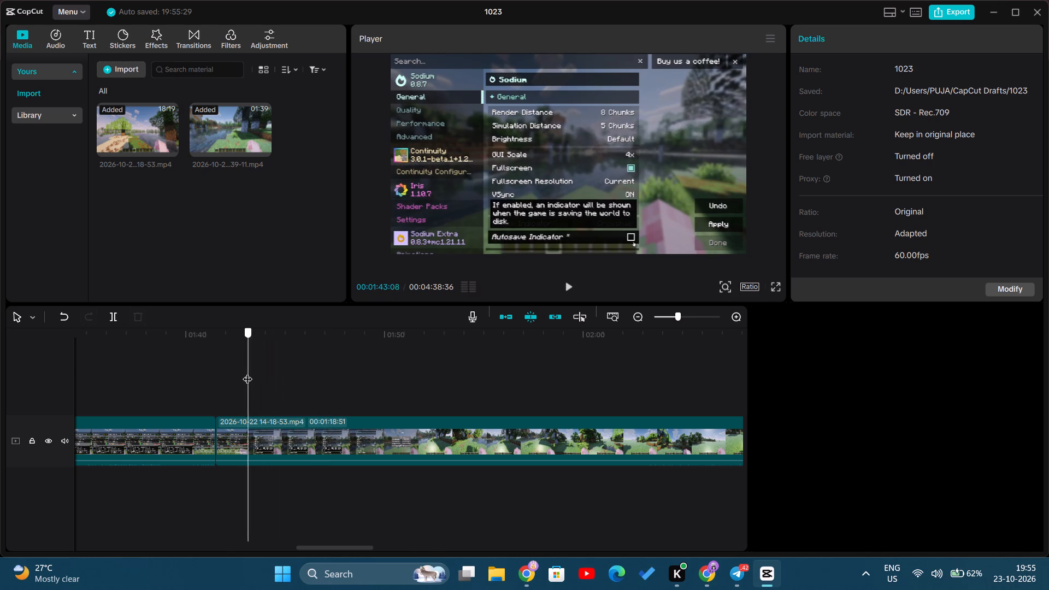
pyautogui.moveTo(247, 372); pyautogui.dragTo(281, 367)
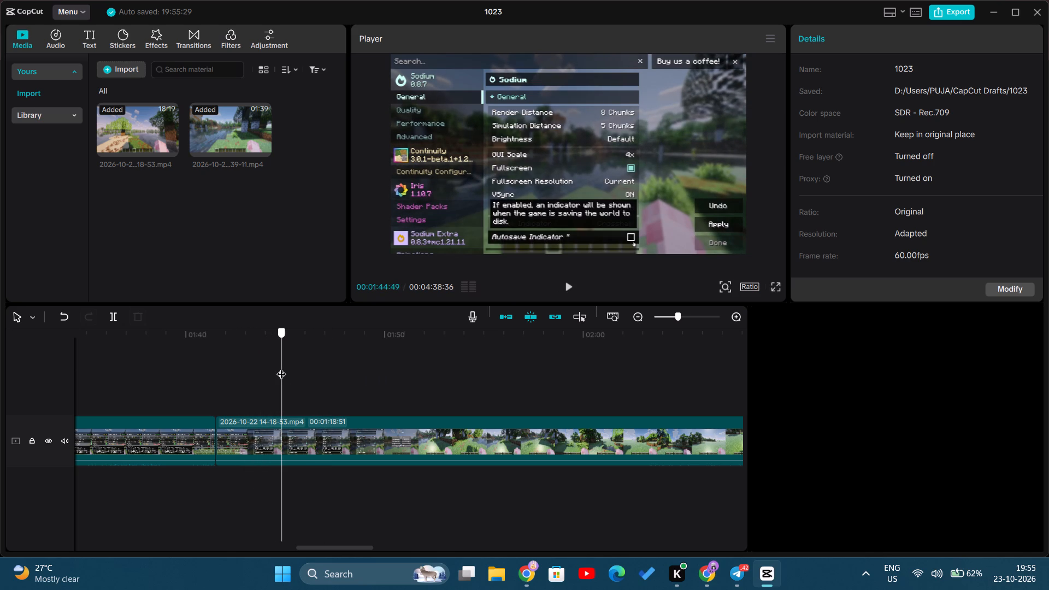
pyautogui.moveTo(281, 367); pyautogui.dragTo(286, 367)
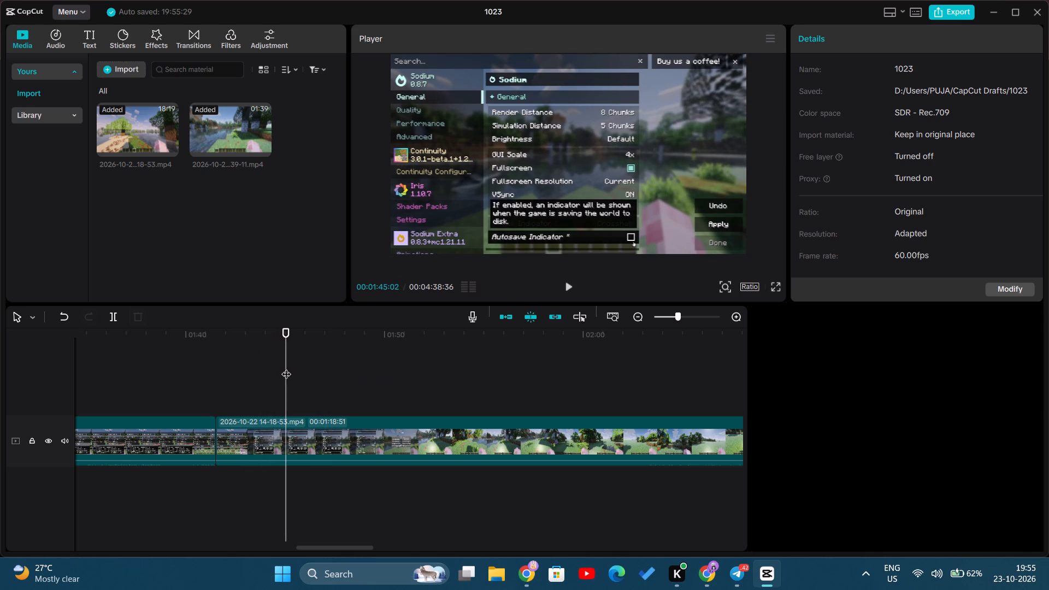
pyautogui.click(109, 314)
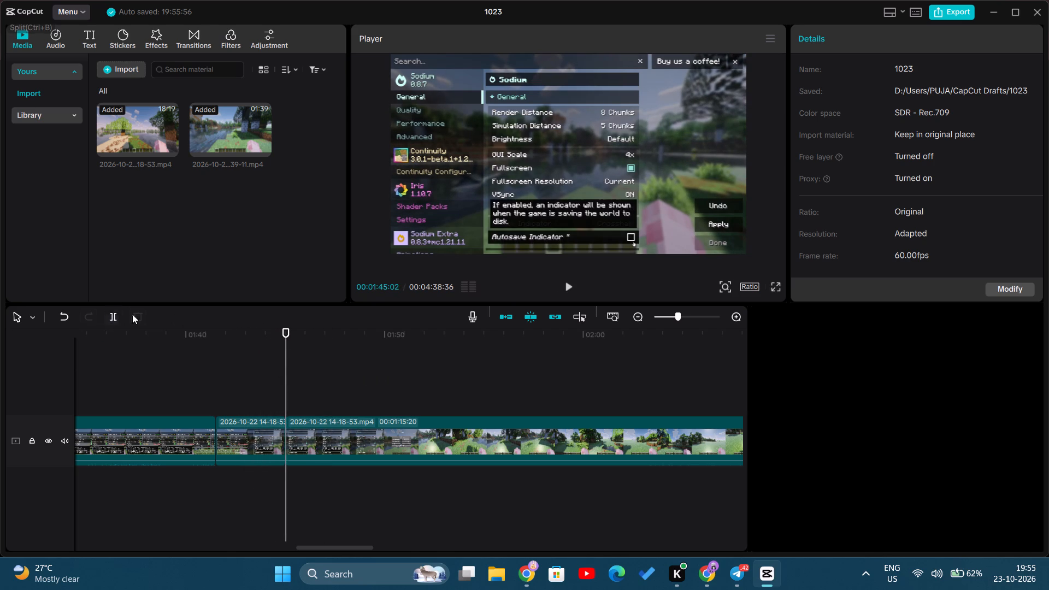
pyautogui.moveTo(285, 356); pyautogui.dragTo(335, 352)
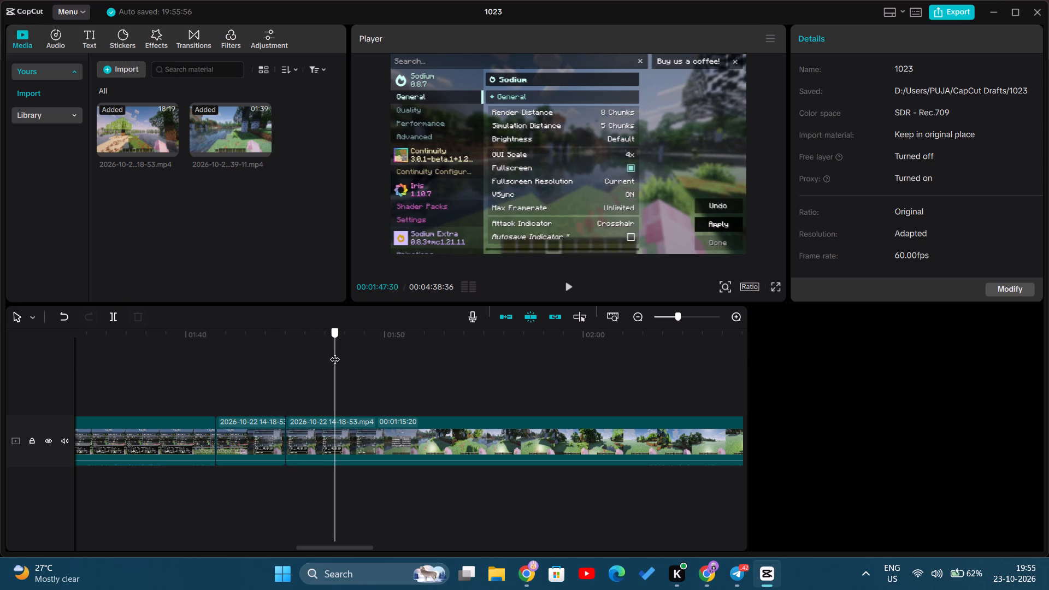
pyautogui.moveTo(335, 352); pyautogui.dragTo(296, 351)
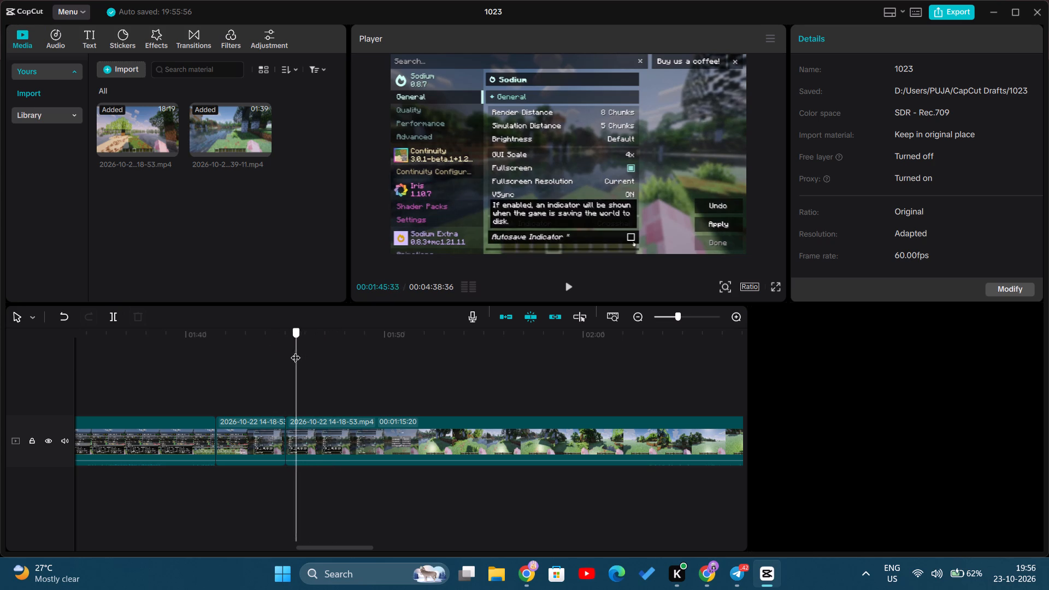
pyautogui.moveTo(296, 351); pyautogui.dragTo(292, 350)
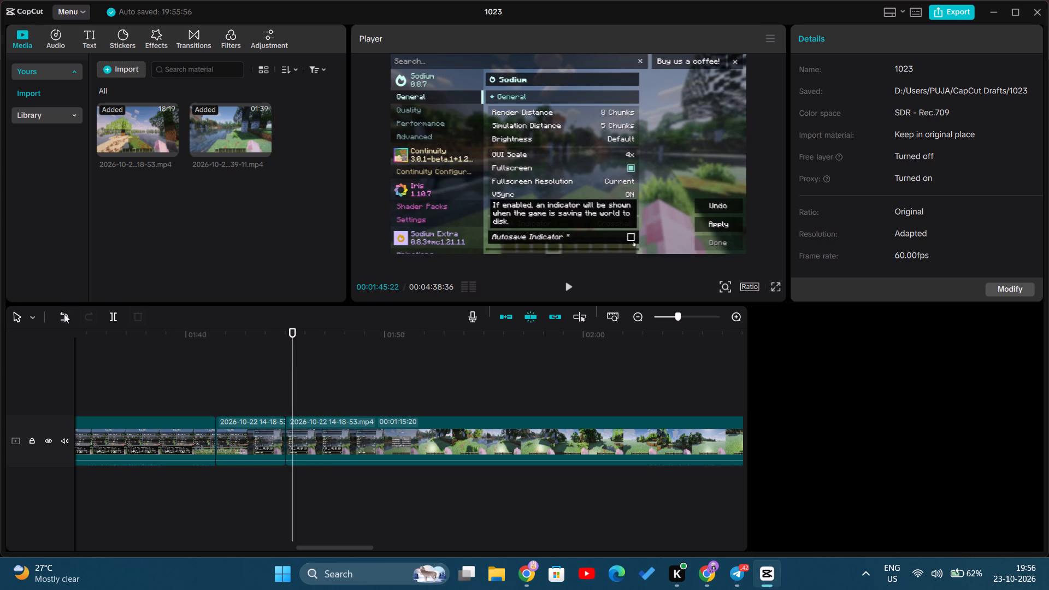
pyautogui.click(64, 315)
# Split the clip at 00:01:44:42 and 00:01:46:01, on the Sodium General settings screen, and delete the short segment between the cuts.
pyautogui.click(273, 388)
pyautogui.moveTo(274, 386); pyautogui.dragTo(259, 382)
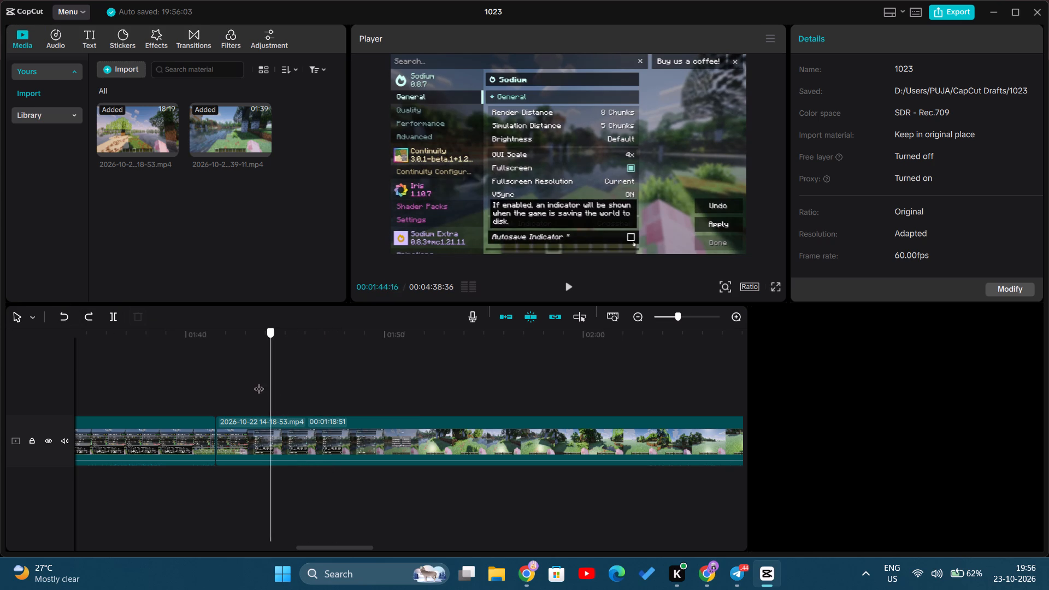
pyautogui.moveTo(259, 382); pyautogui.dragTo(279, 380)
pyautogui.click(107, 318)
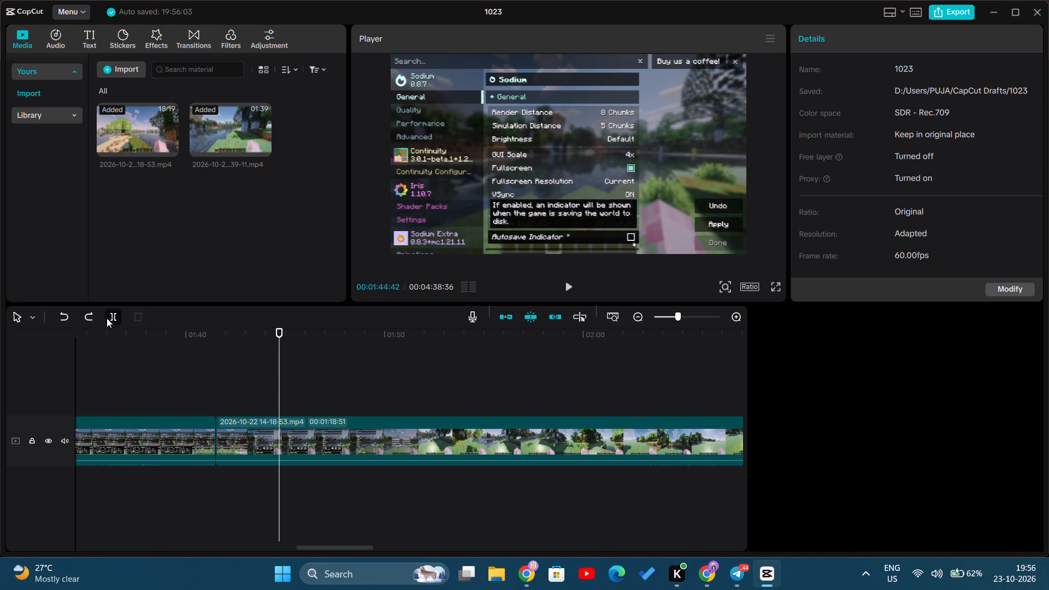
pyautogui.moveTo(278, 380); pyautogui.dragTo(304, 379)
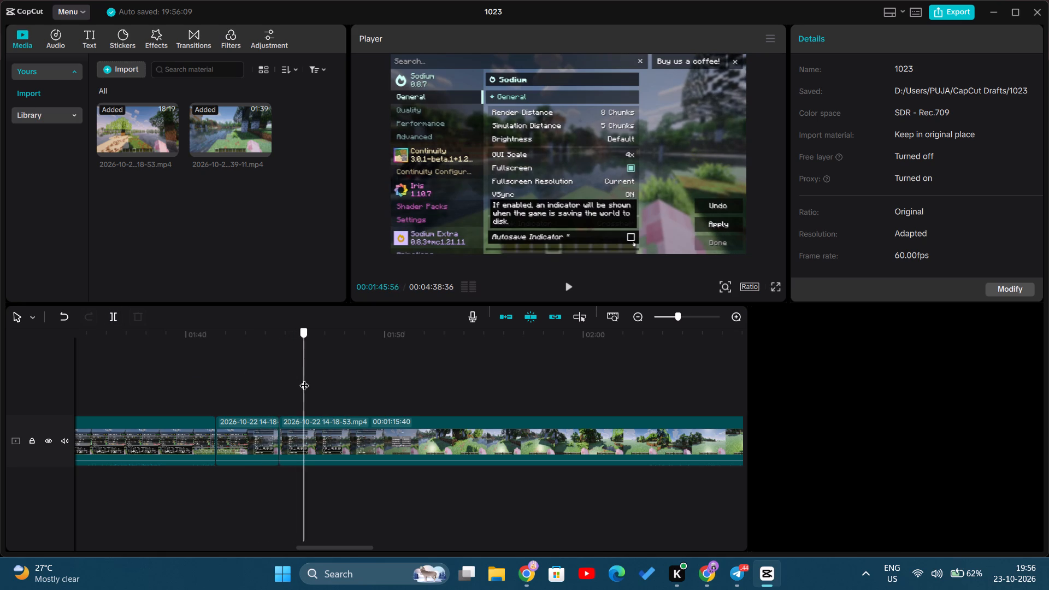
pyautogui.moveTo(304, 379); pyautogui.dragTo(305, 378)
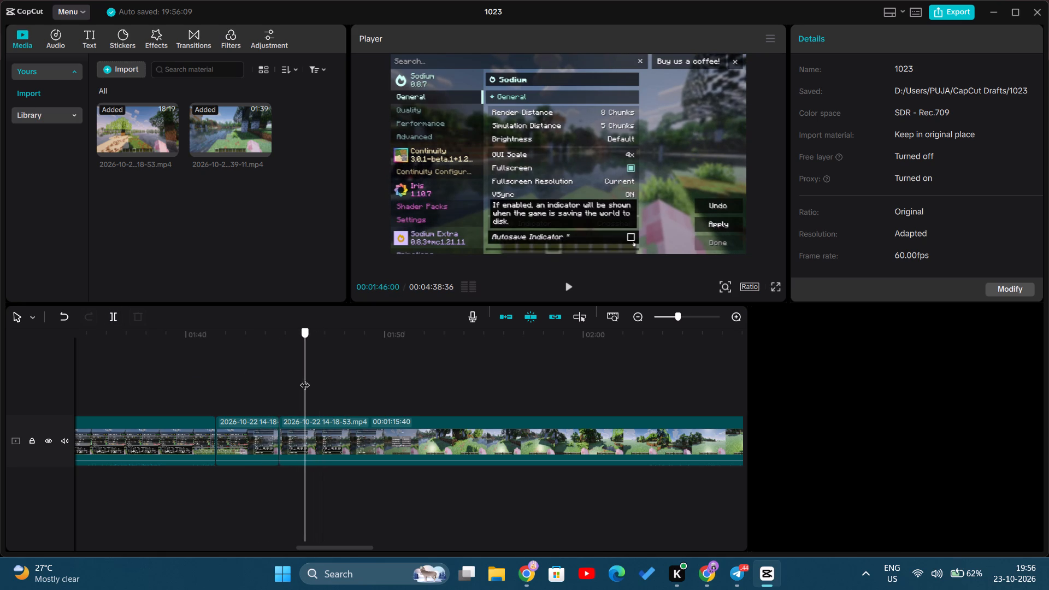
pyautogui.moveTo(305, 378); pyautogui.dragTo(305, 379)
pyautogui.click(109, 313)
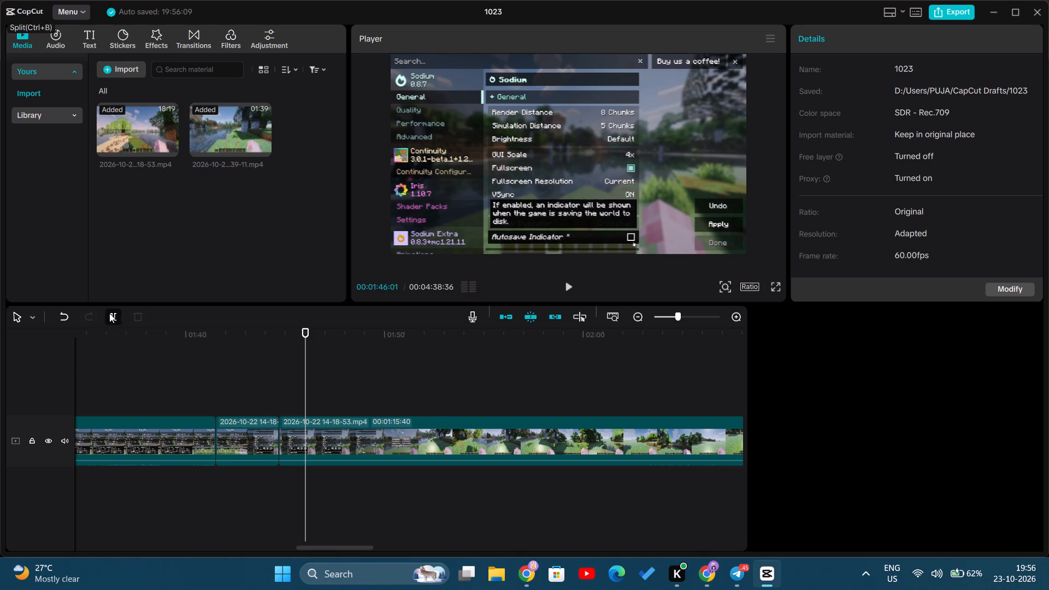
pyautogui.click(287, 438)
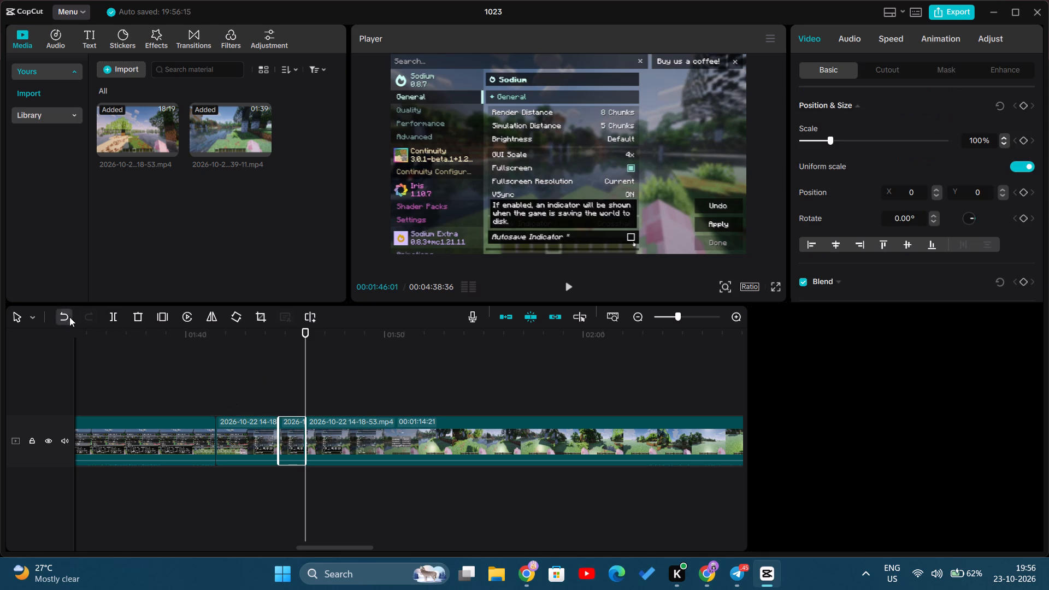
pyautogui.click(135, 319)
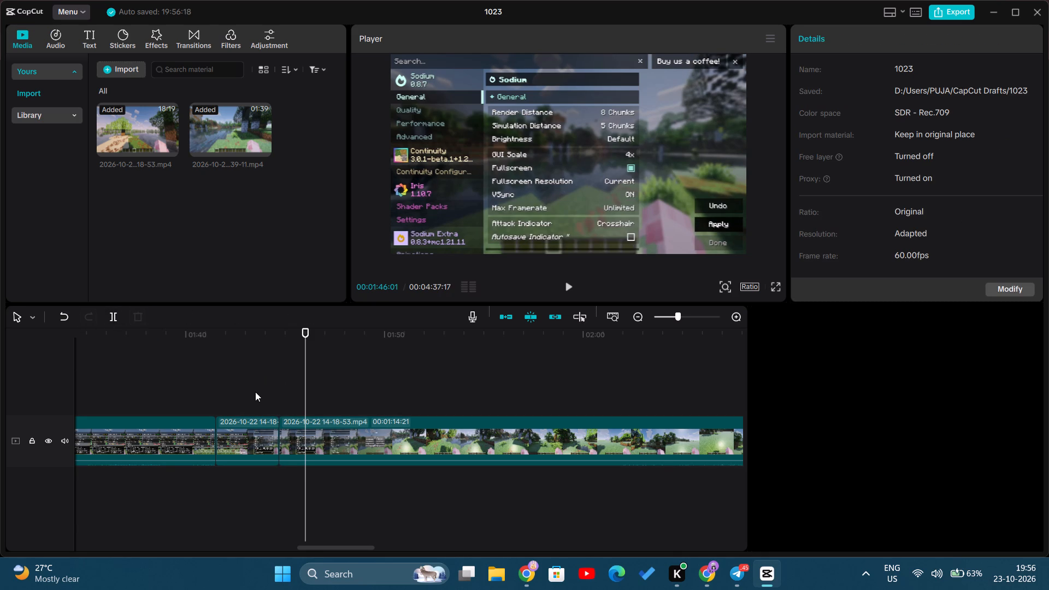
# Review the outdoor gameplay that follows the Sodium General settings screen and split the clip at 00:02:09:07.
pyautogui.click(256, 392)
pyautogui.click(561, 288)
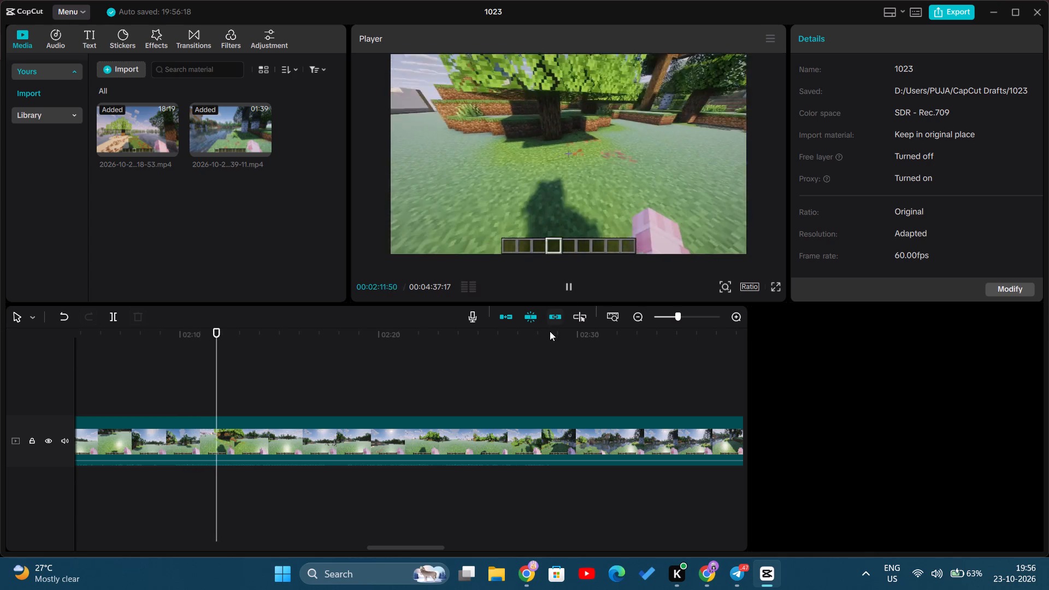
pyautogui.click(208, 375)
pyautogui.moveTo(207, 376); pyautogui.dragTo(89, 368)
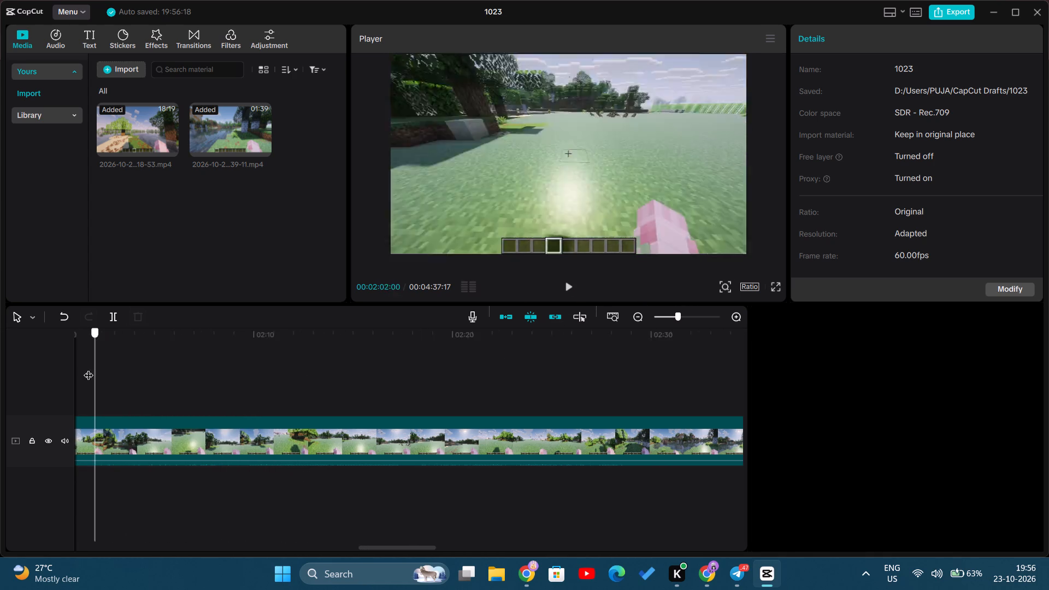
pyautogui.moveTo(89, 368); pyautogui.dragTo(316, 373)
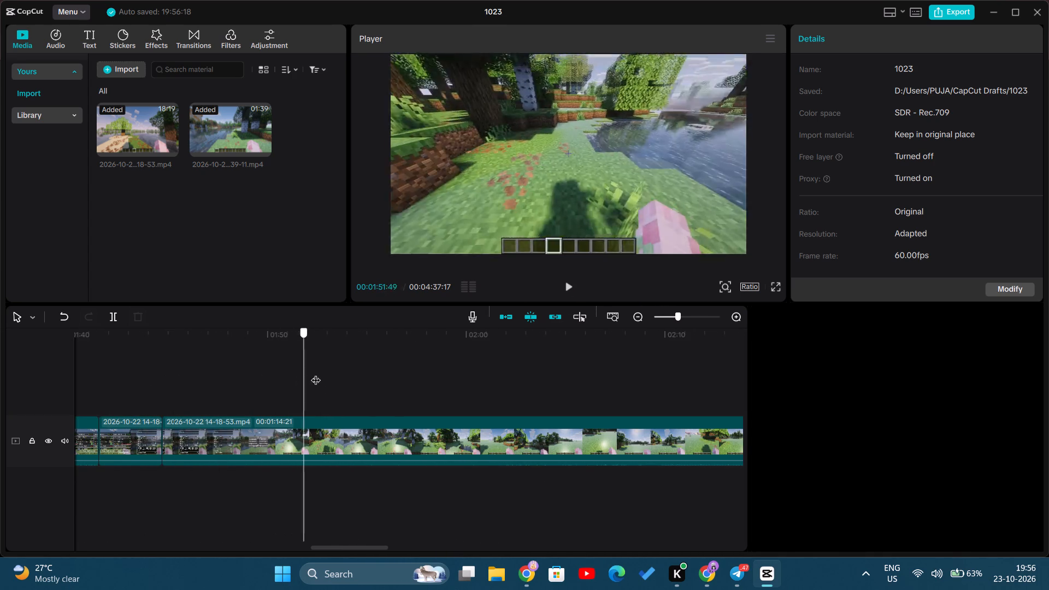
pyautogui.moveTo(316, 373); pyautogui.dragTo(425, 371)
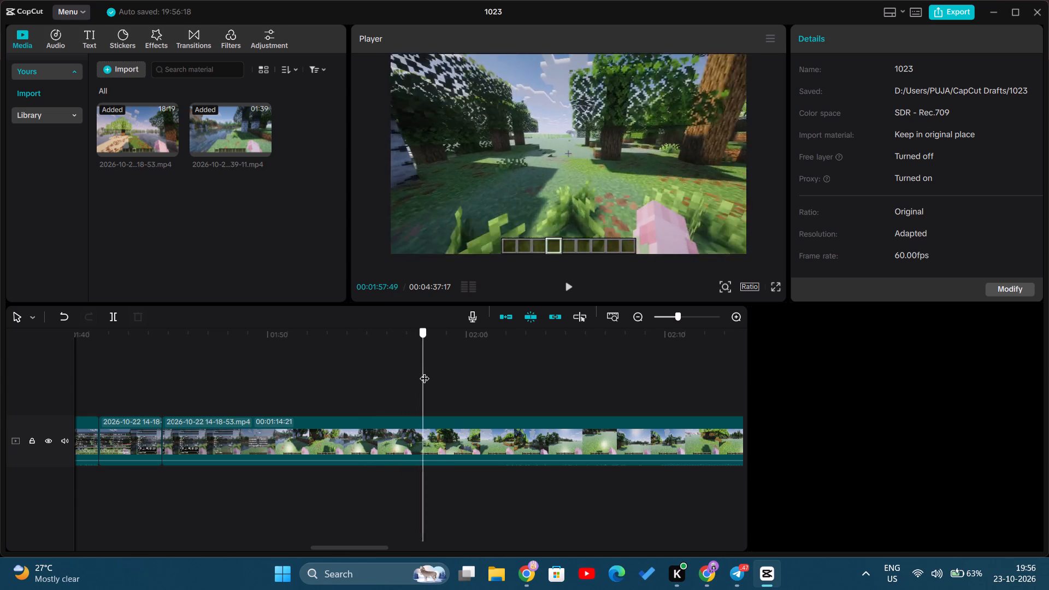
pyautogui.moveTo(425, 371); pyautogui.dragTo(528, 376)
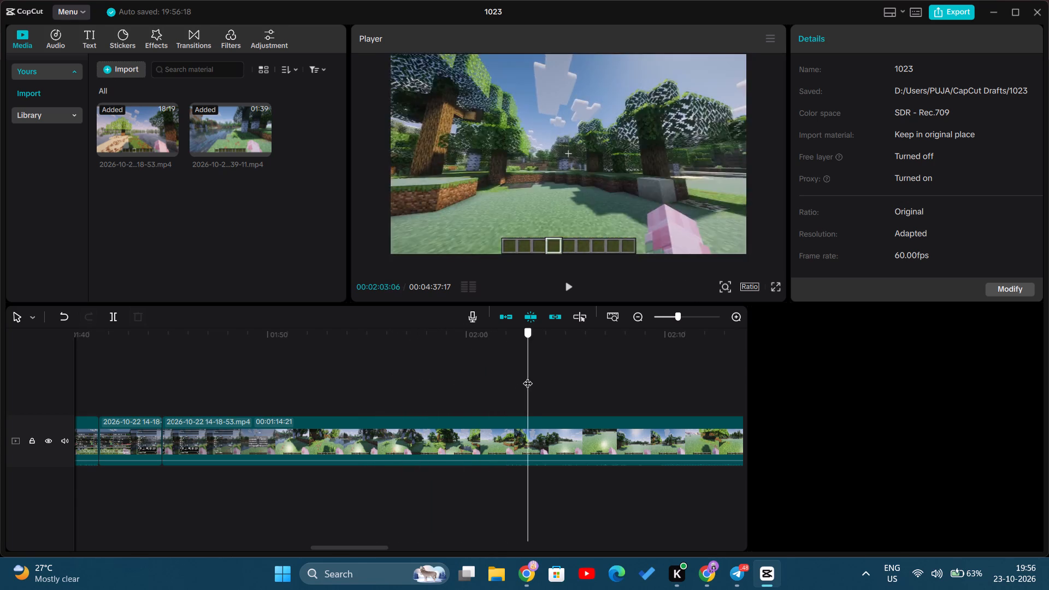
pyautogui.moveTo(528, 376); pyautogui.dragTo(616, 379)
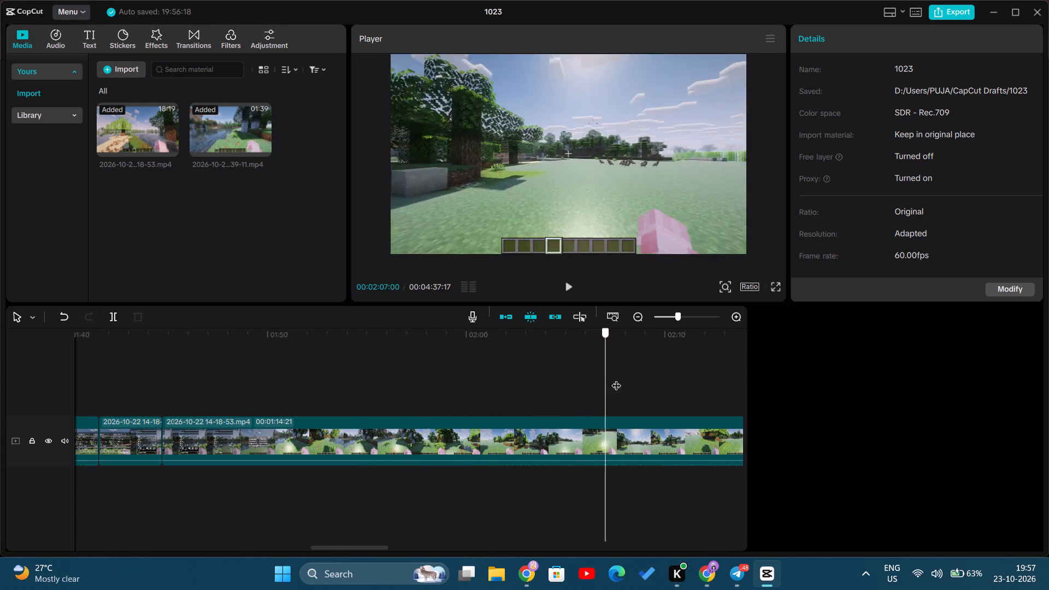
pyautogui.moveTo(616, 379); pyautogui.dragTo(627, 376)
pyautogui.moveTo(627, 376); pyautogui.dragTo(647, 380)
pyautogui.click(115, 318)
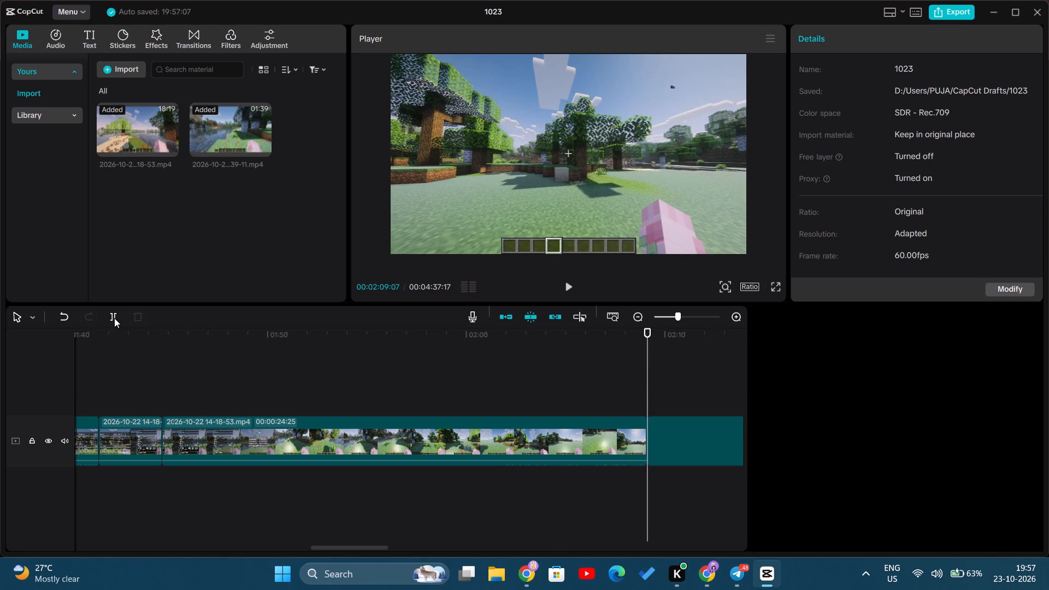
# Preview the remaining gameplay after the 00:02:09:07 cut and delete that whole segment.
pyautogui.click(569, 288)
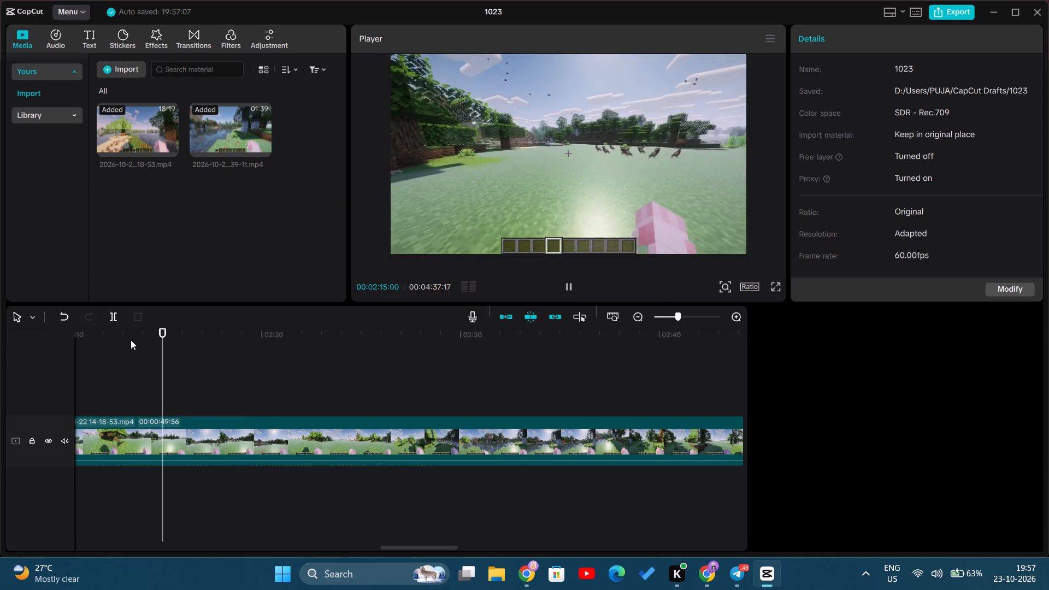
pyautogui.click(251, 454)
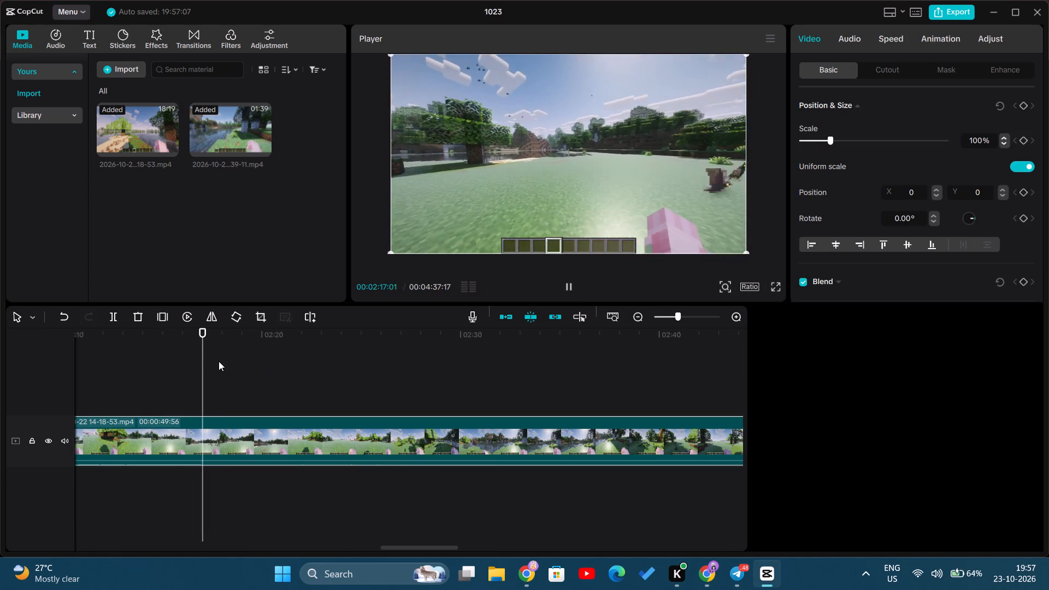
pyautogui.moveTo(214, 374); pyautogui.dragTo(526, 395)
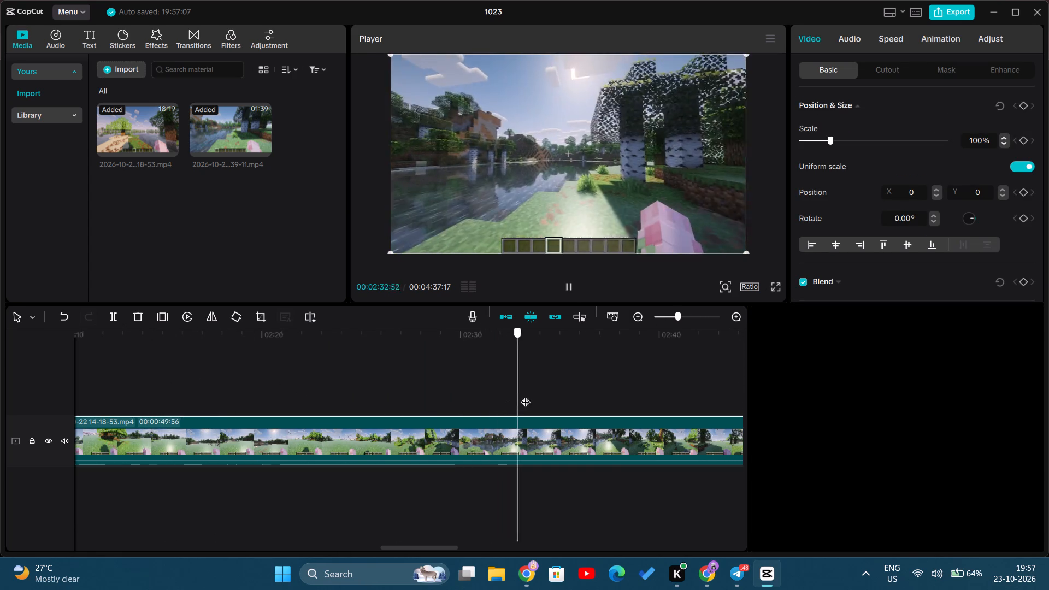
pyautogui.moveTo(526, 395); pyautogui.dragTo(640, 395)
pyautogui.click(435, 451)
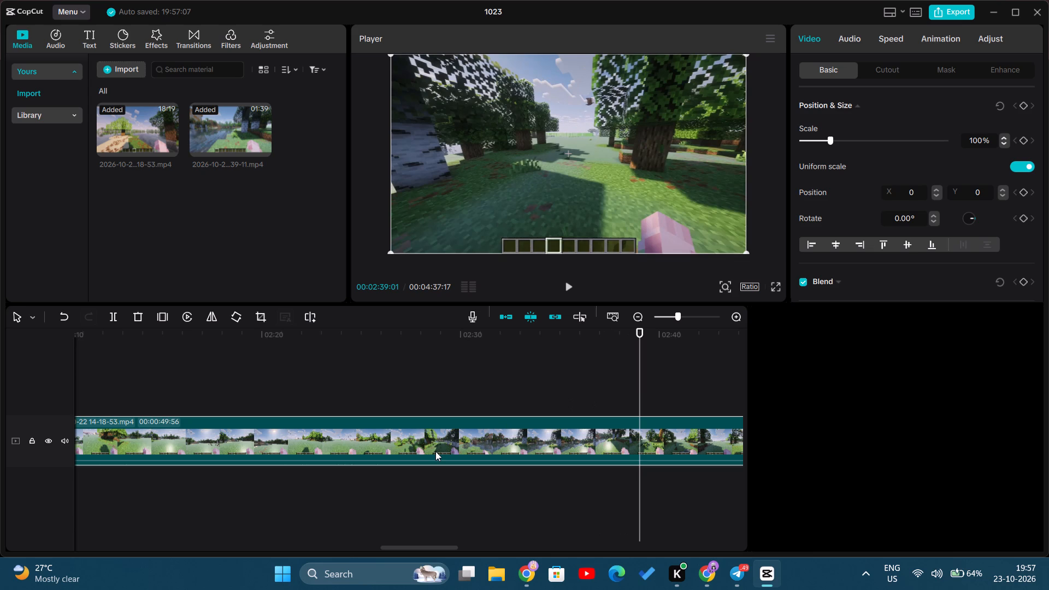
pyautogui.click(138, 318)
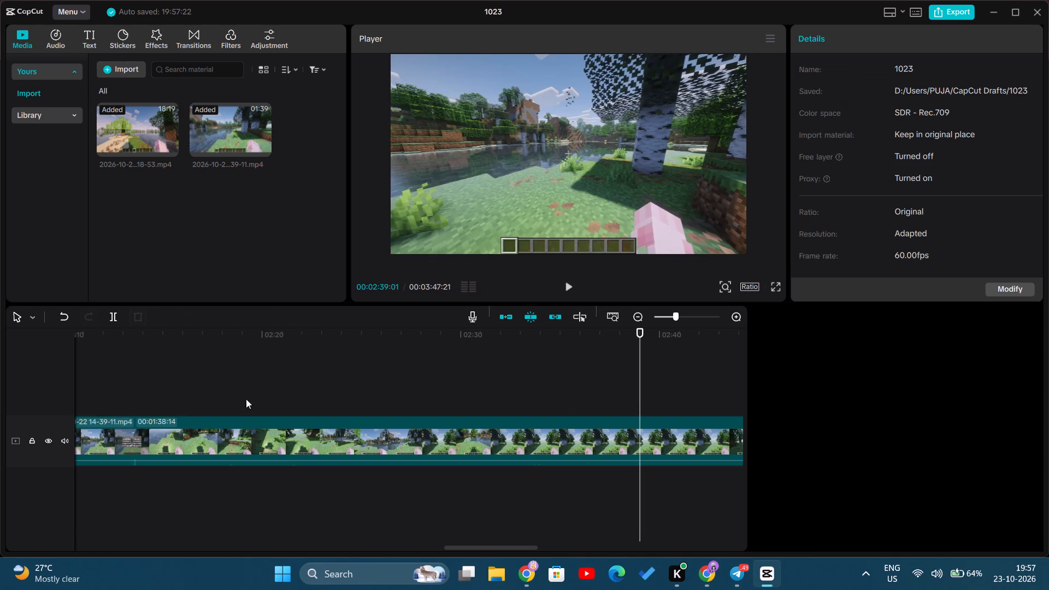
pyautogui.click(463, 444)
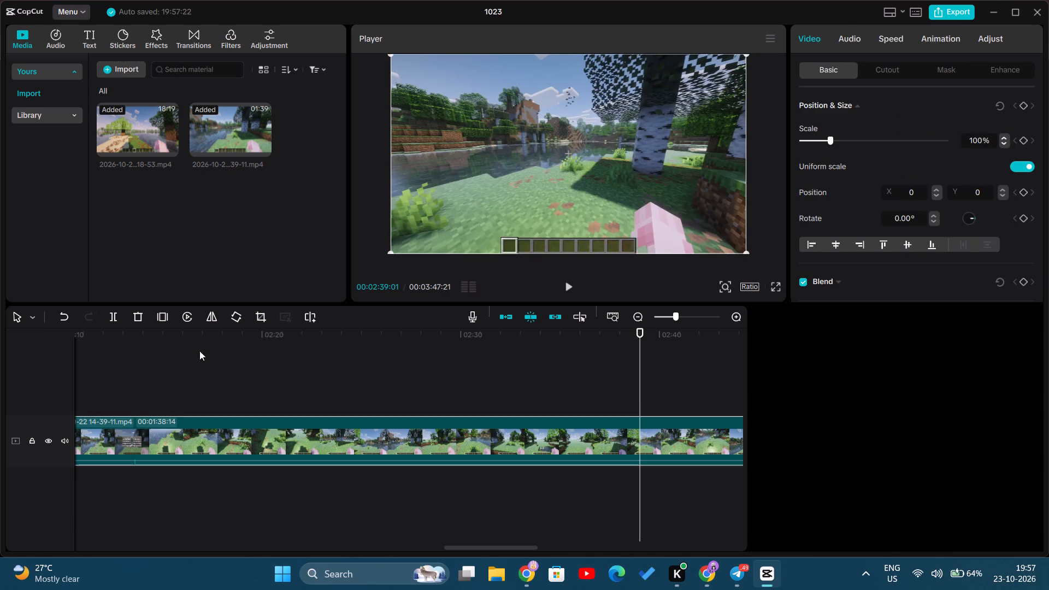
pyautogui.click(142, 316)
# Scrub from the end of the remaining footage back to the start of the timeline at 00:00:00:00.
pyautogui.click(374, 387)
pyautogui.moveTo(374, 387); pyautogui.dragTo(568, 386)
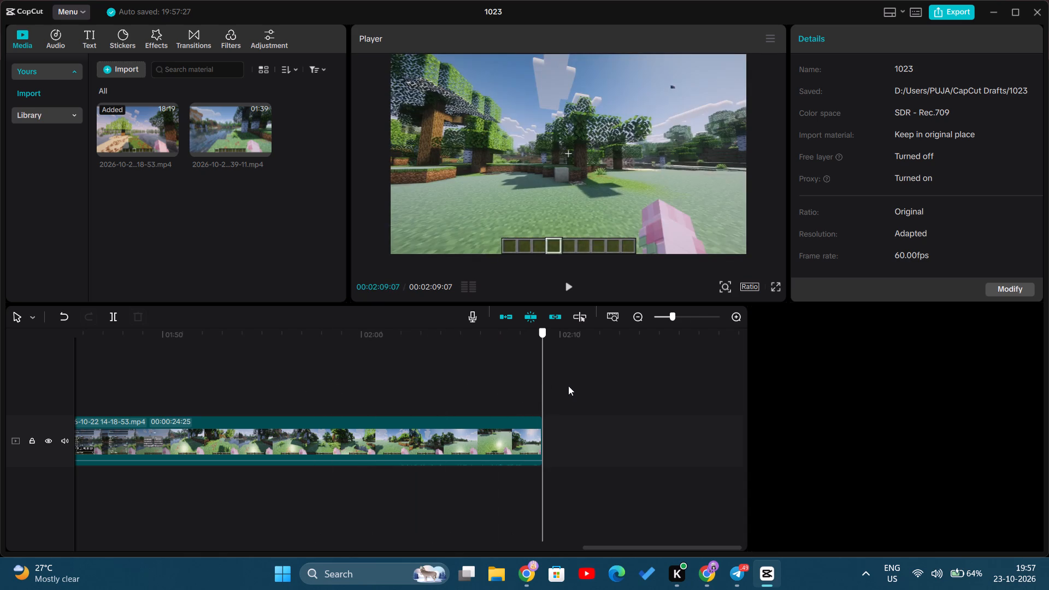
pyautogui.moveTo(568, 386); pyautogui.dragTo(404, 390)
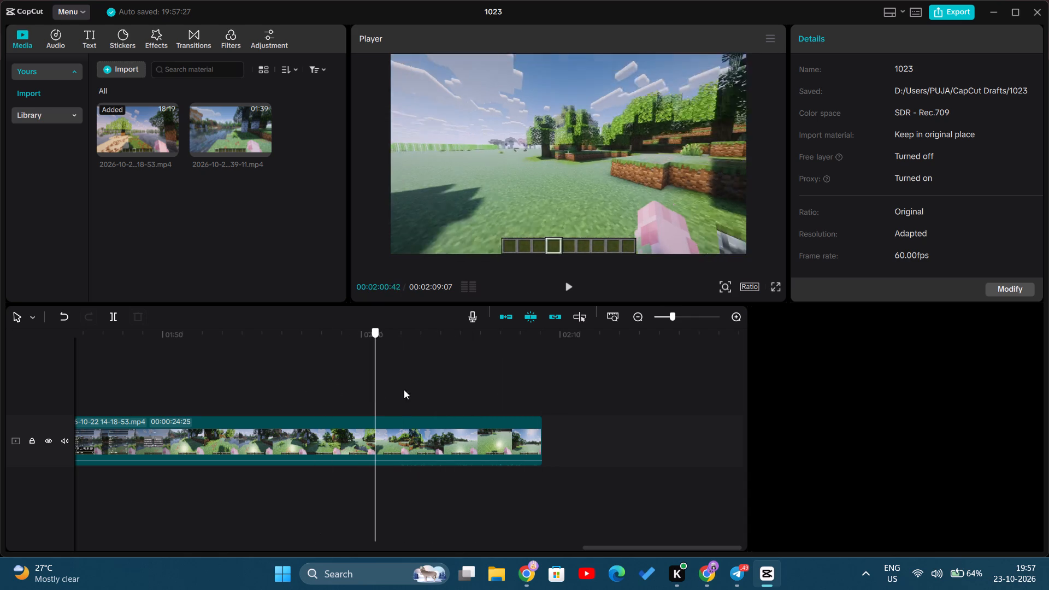
pyautogui.moveTo(404, 390); pyautogui.dragTo(0, 390)
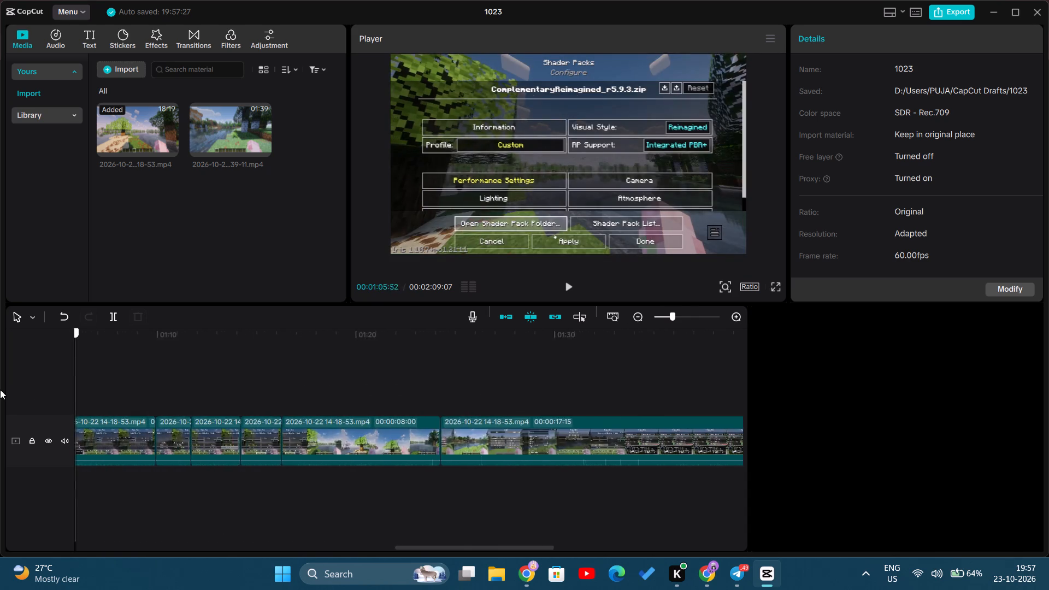
pyautogui.moveTo(0, 390); pyautogui.dragTo(54, 390)
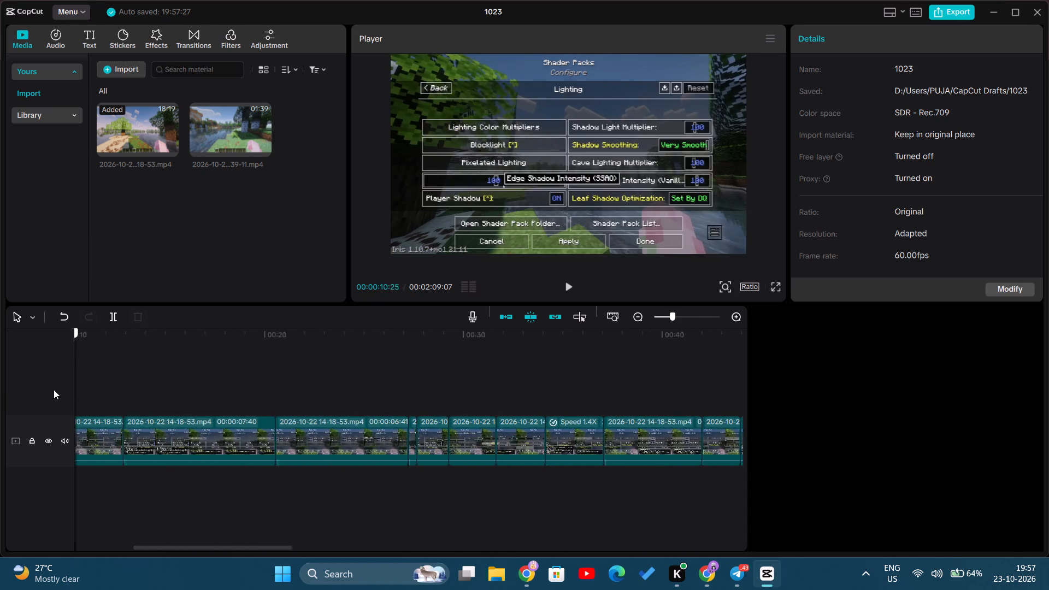
pyautogui.moveTo(54, 390); pyautogui.dragTo(115, 393)
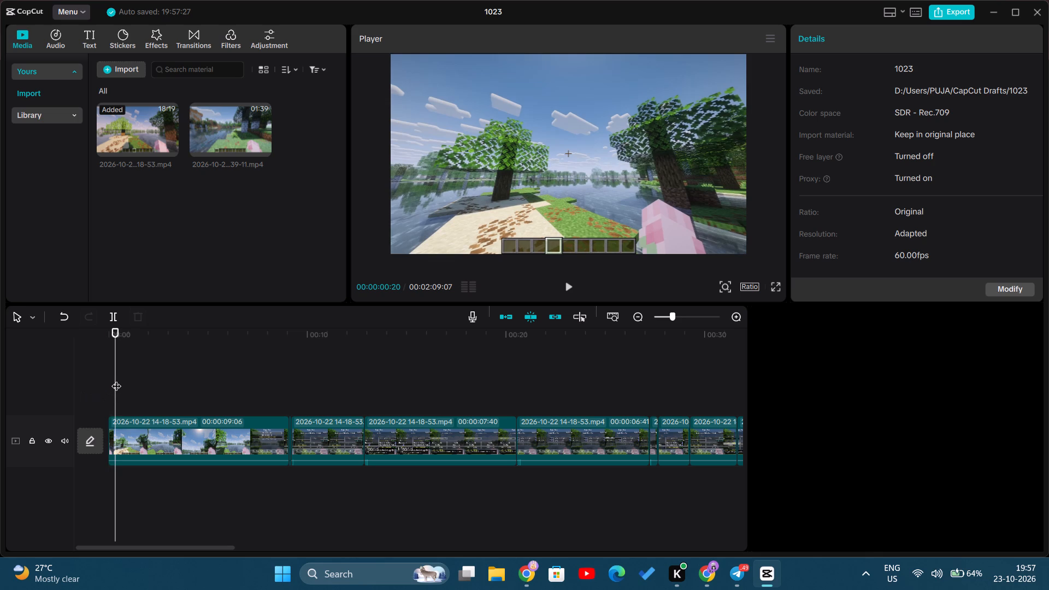
pyautogui.moveTo(116, 379); pyautogui.dragTo(98, 378)
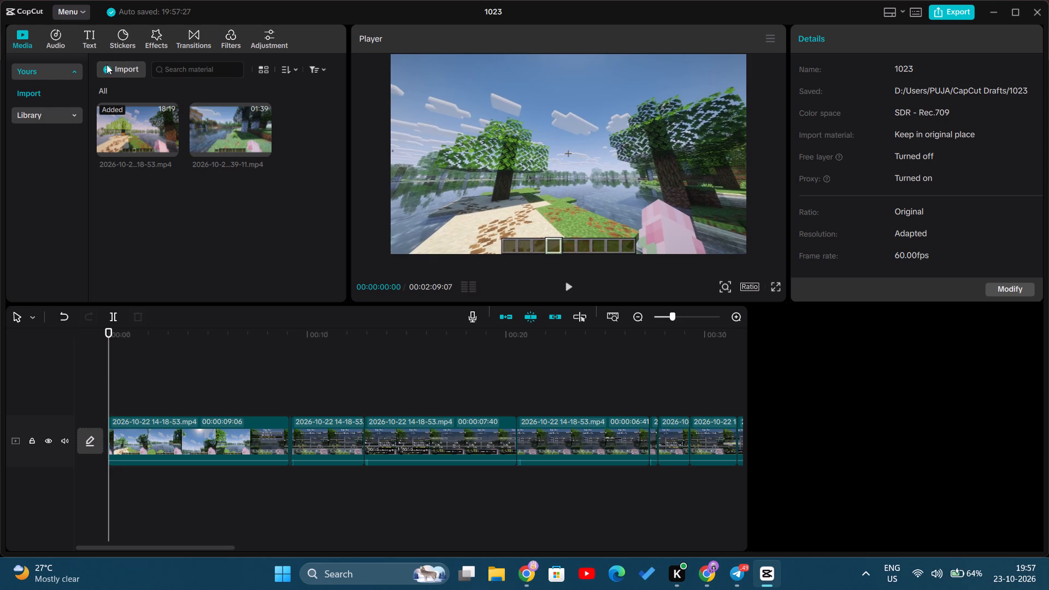
# Extract audio from the 0816 (1) file in the 0816 (1) folder under recordings and import it into the project.
pyautogui.click(52, 41)
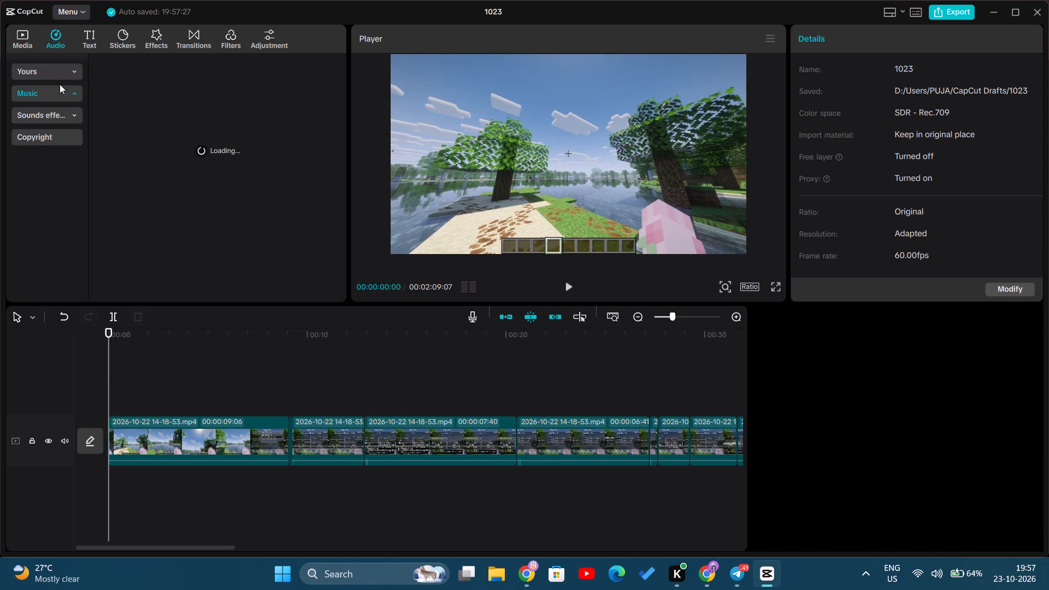
pyautogui.click(73, 71)
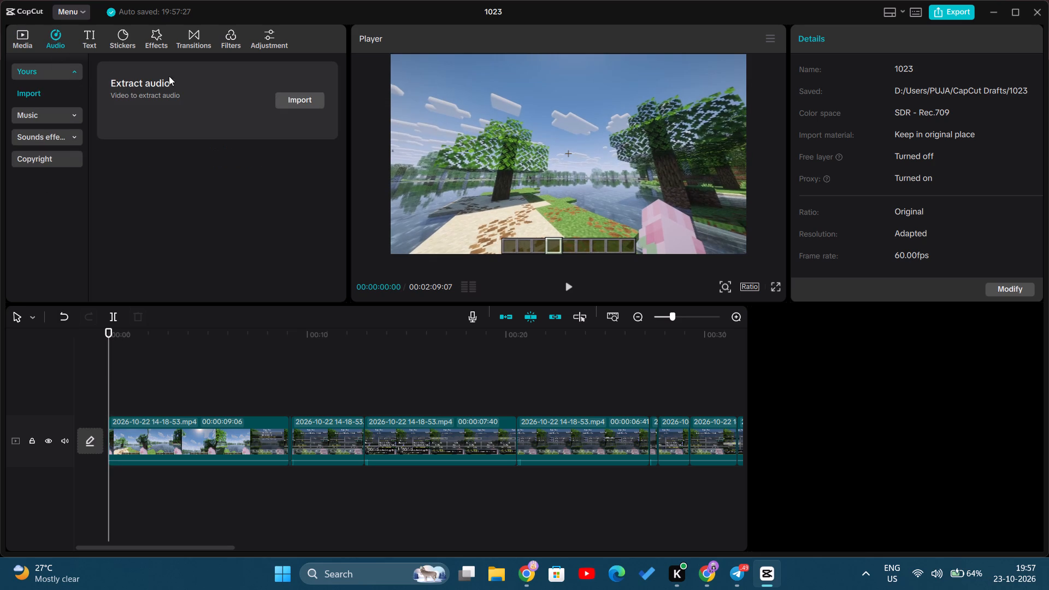
pyautogui.click(294, 103)
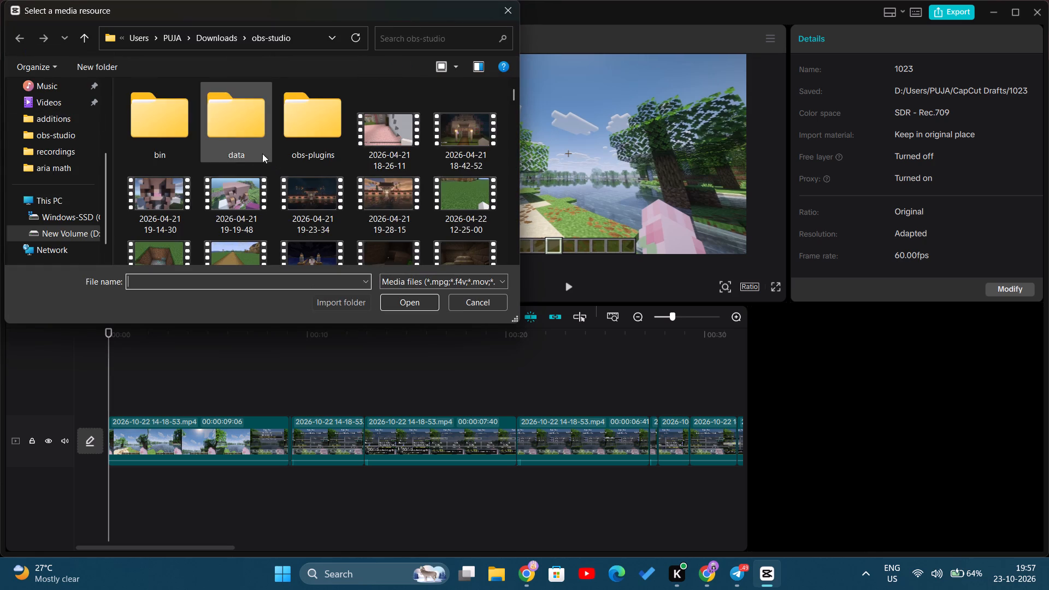
pyautogui.click(75, 147)
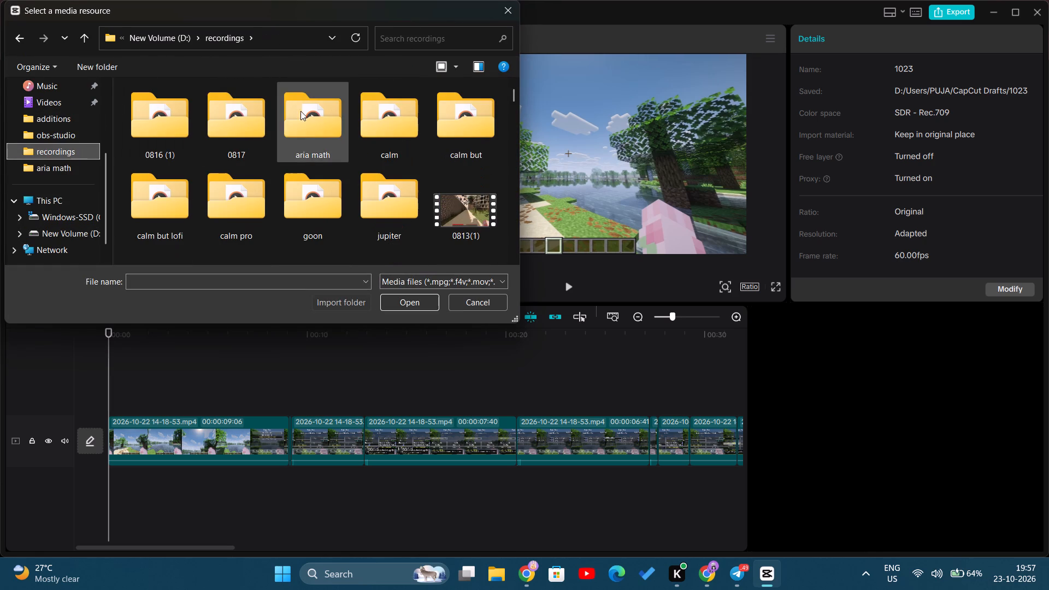
pyautogui.click(160, 116)
pyautogui.doubleClick(160, 116)
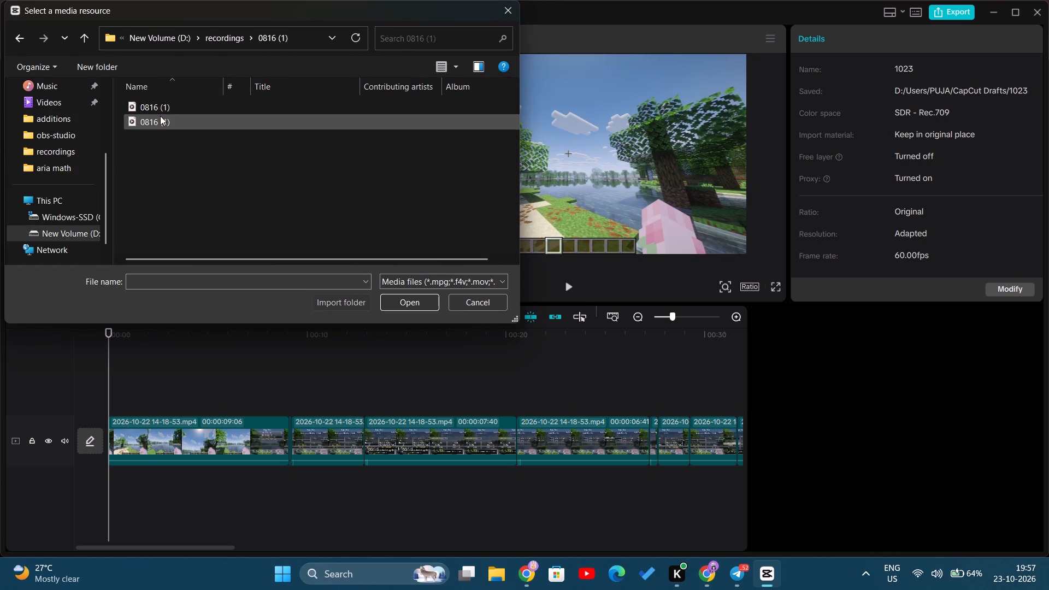
pyautogui.click(178, 107)
pyautogui.doubleClick(179, 107)
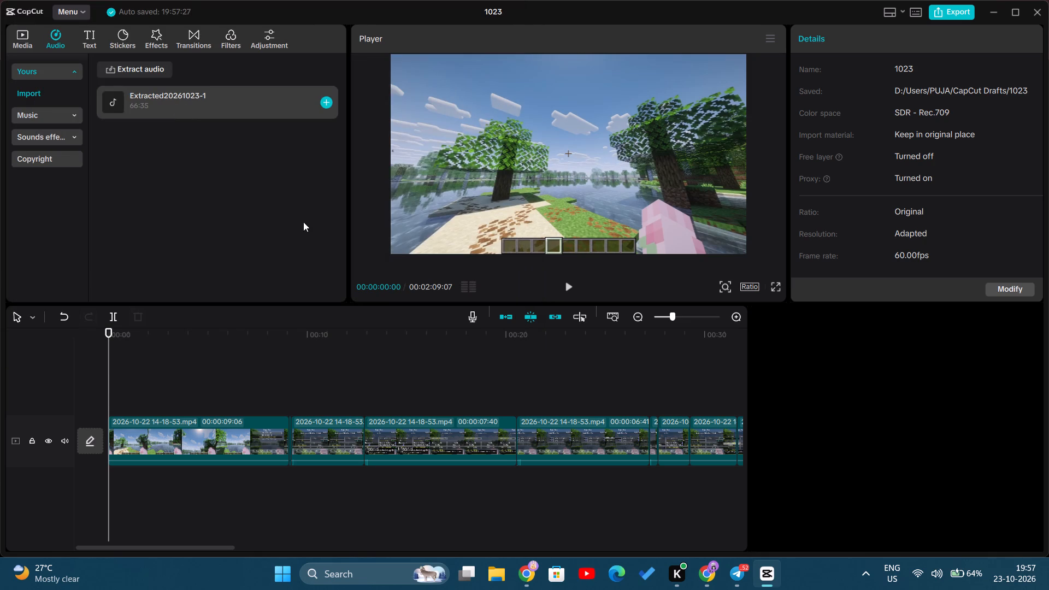
# Place the extracted audio on a track beneath the video, starting at 00:00:00:00.
pyautogui.moveTo(207, 107); pyautogui.dragTo(157, 377)
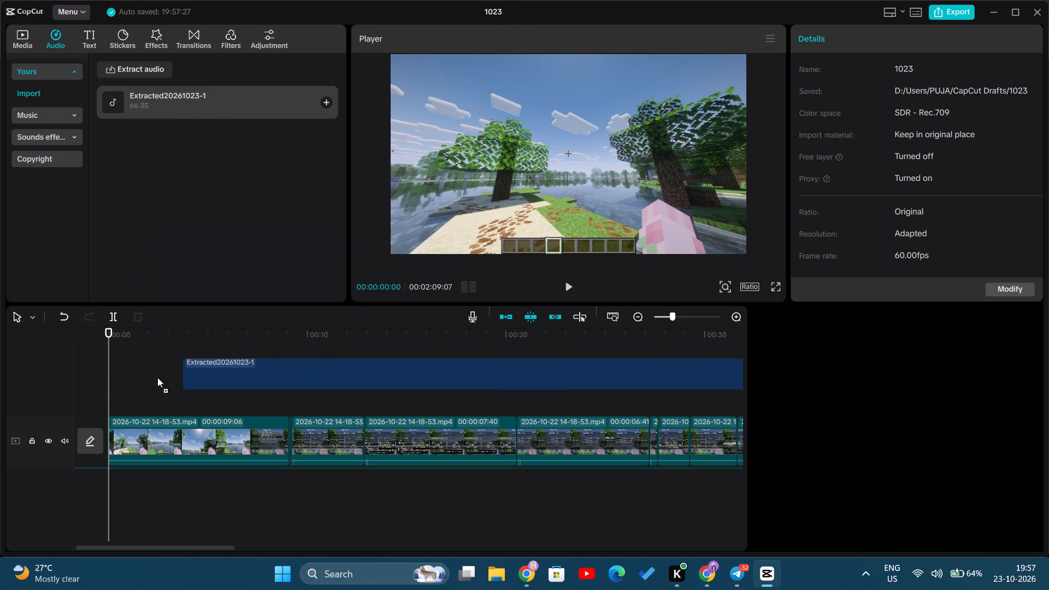
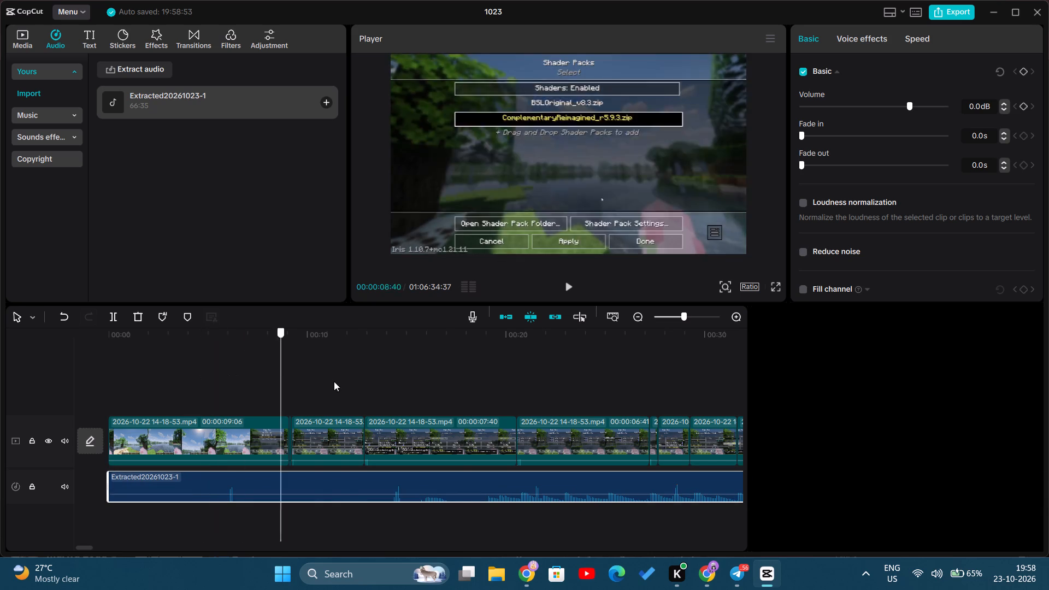
pyautogui.moveTo(334, 381); pyautogui.dragTo(438, 400)
pyautogui.click(573, 289)
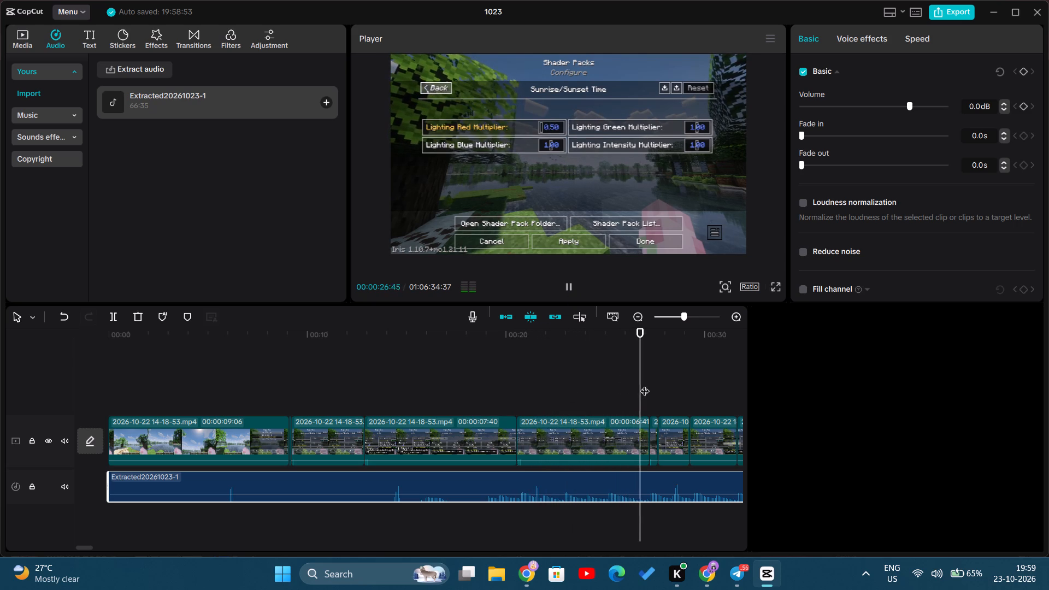
pyautogui.moveTo(650, 379); pyautogui.dragTo(668, 376)
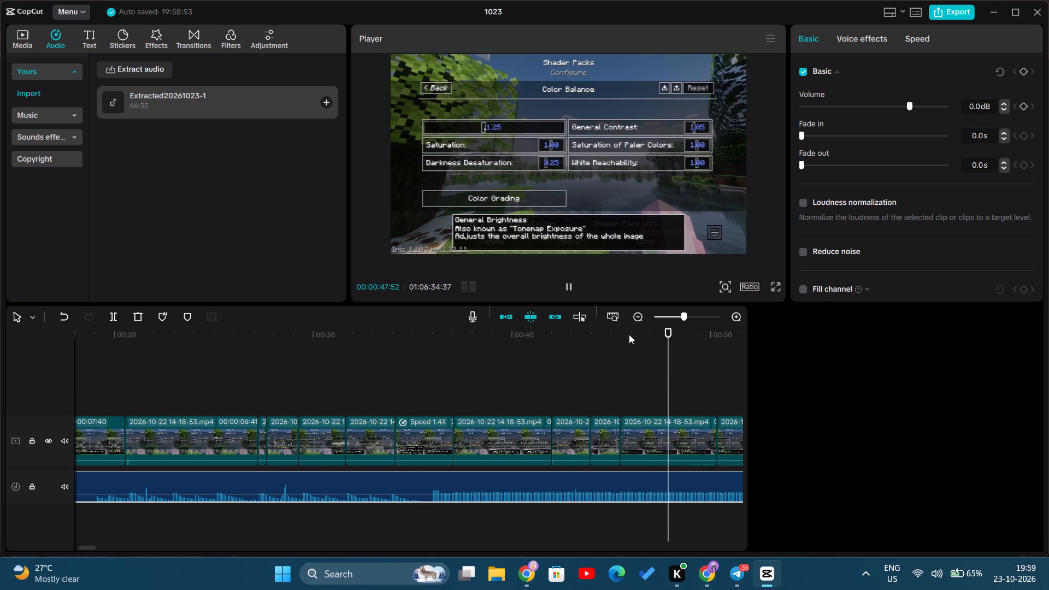
pyautogui.click(568, 290)
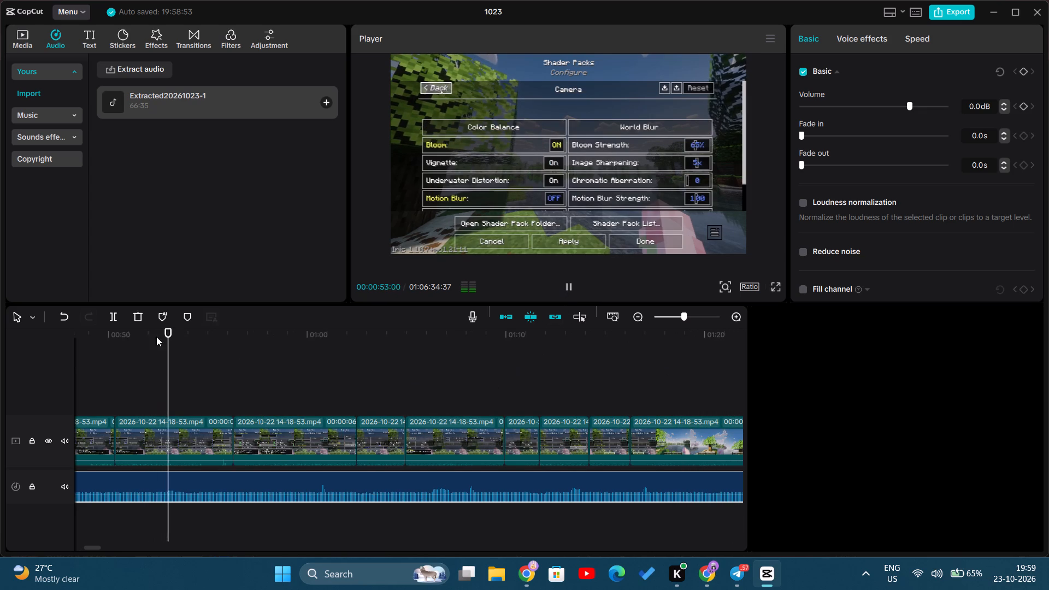
# Delete the extracted 0816 (1) audio clip from the track beneath the video.
pyautogui.click(235, 489)
pyautogui.rightClick(211, 481)
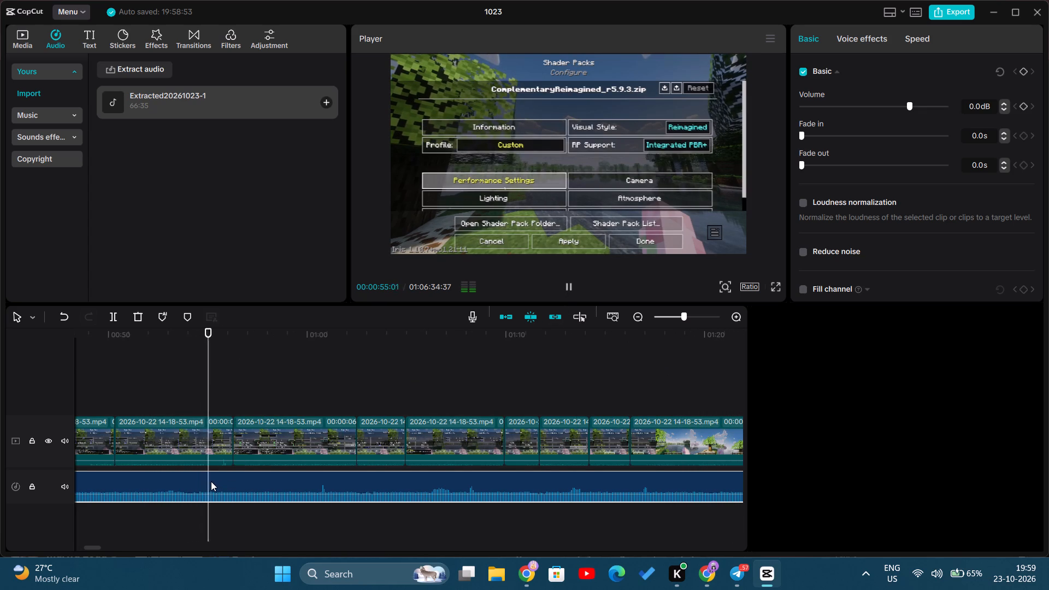
pyautogui.click(133, 488)
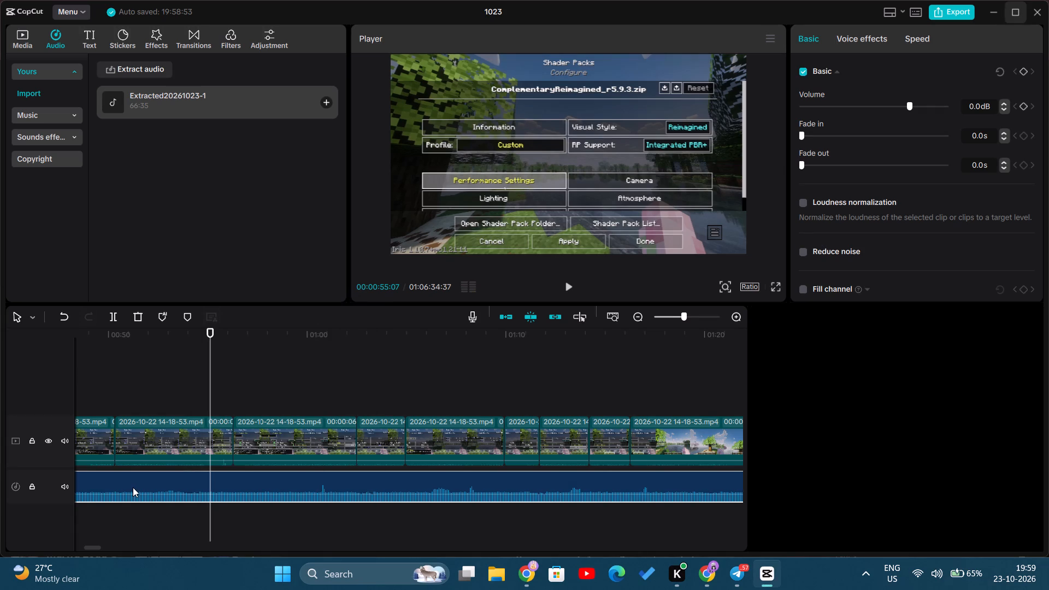
pyautogui.click(137, 317)
# Delete the extracted 0816 (1) audio material from the project's imported audio.
pyautogui.rightClick(175, 103)
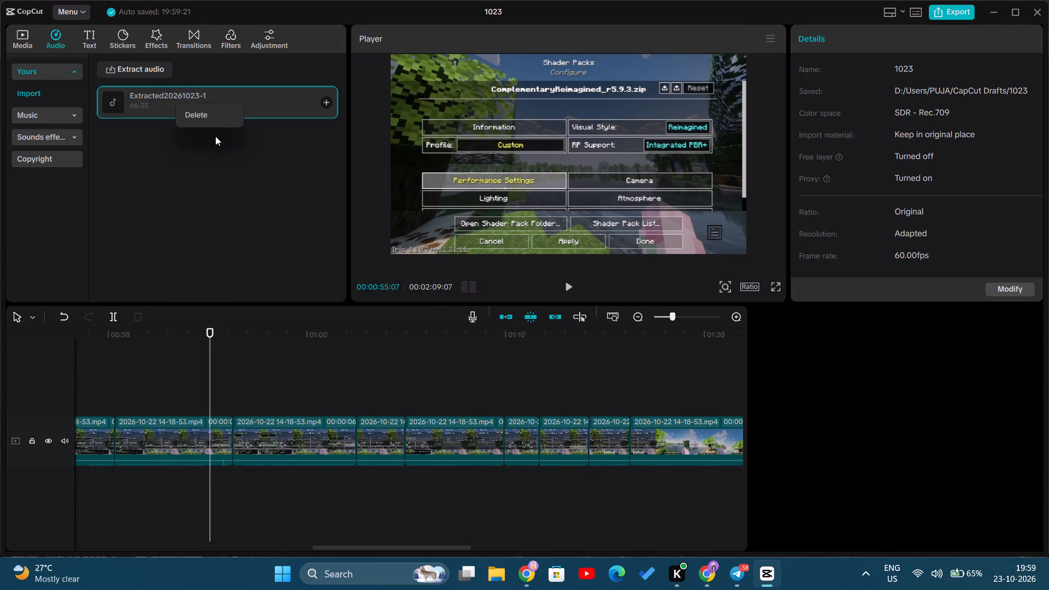
pyautogui.click(209, 114)
pyautogui.click(472, 333)
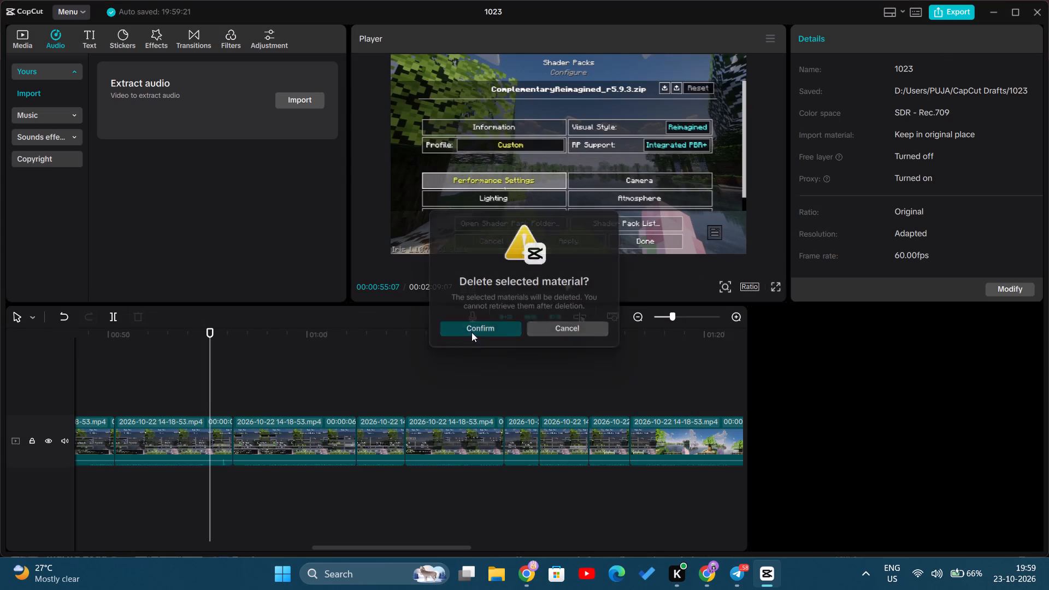
# Return the playhead to 00:00:00:00 and extract audio from the first 0817 file in the recordings folder 0817.
pyautogui.moveTo(212, 384); pyautogui.dragTo(0, 395)
pyautogui.click(303, 97)
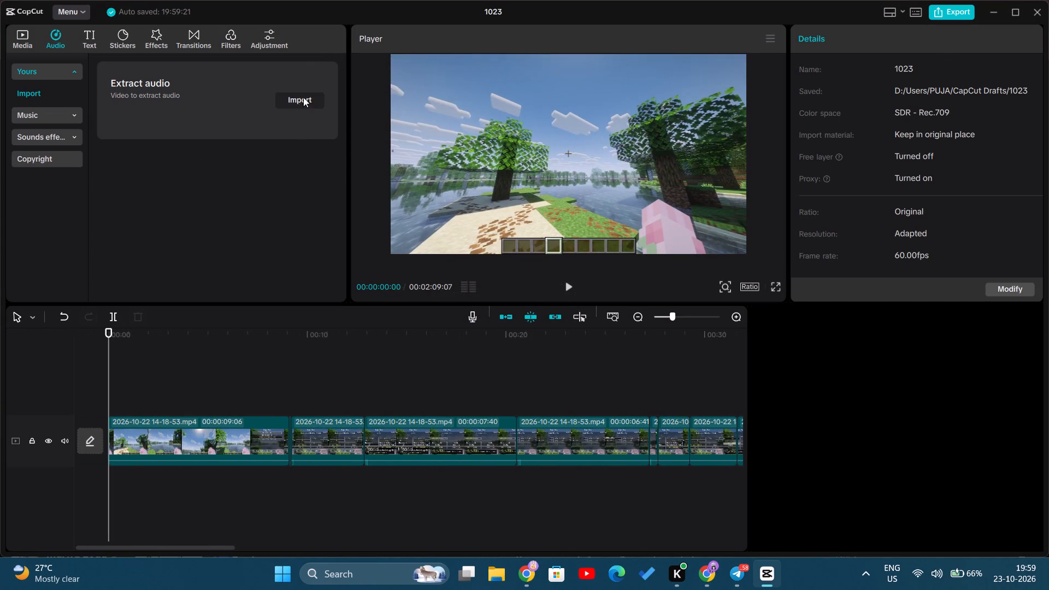
pyautogui.click(20, 37)
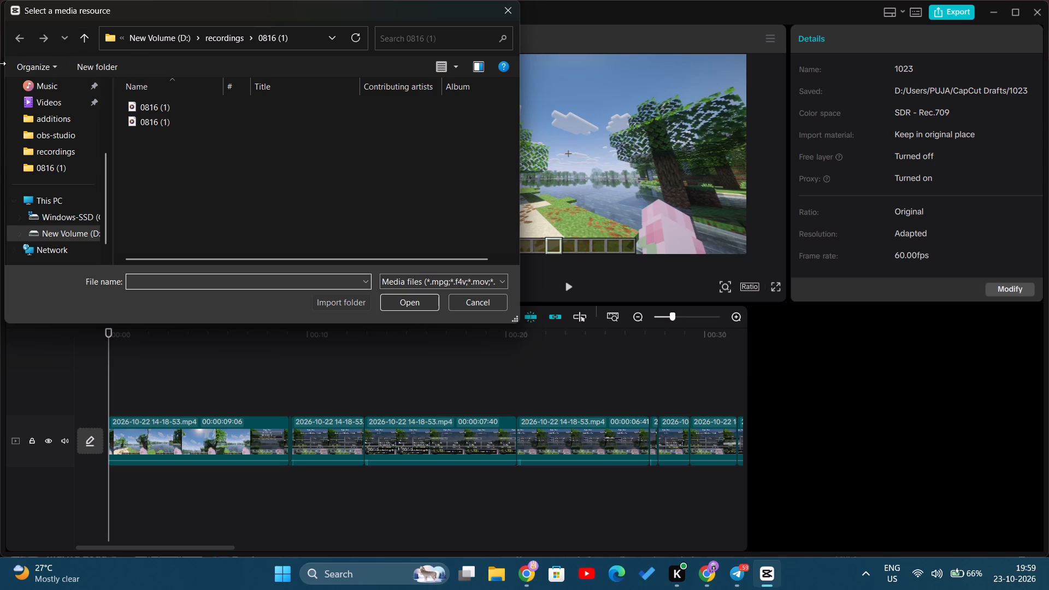
pyautogui.click(226, 45)
pyautogui.doubleClick(228, 122)
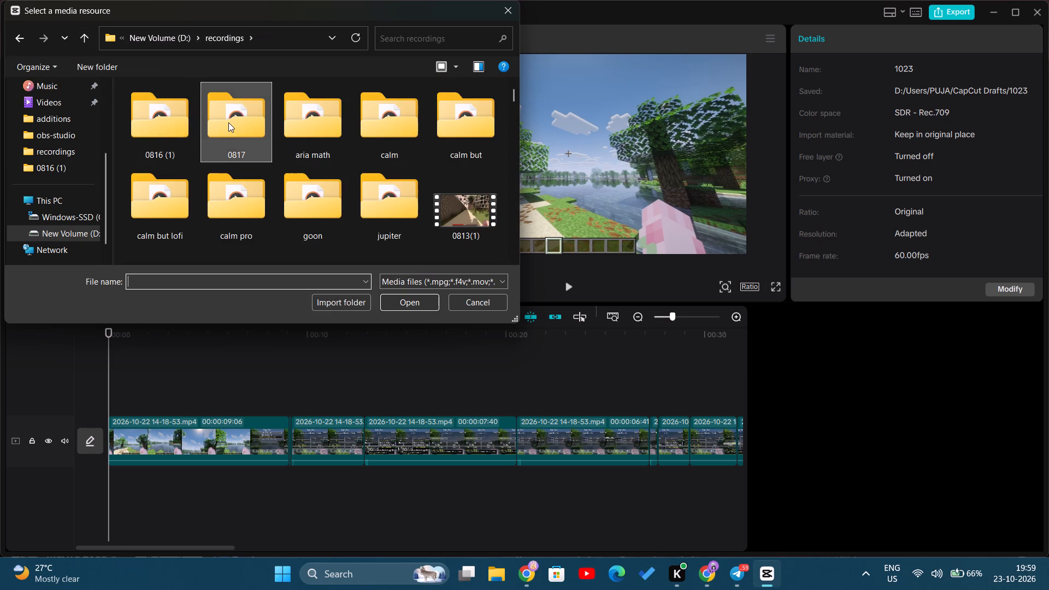
pyautogui.doubleClick(203, 105)
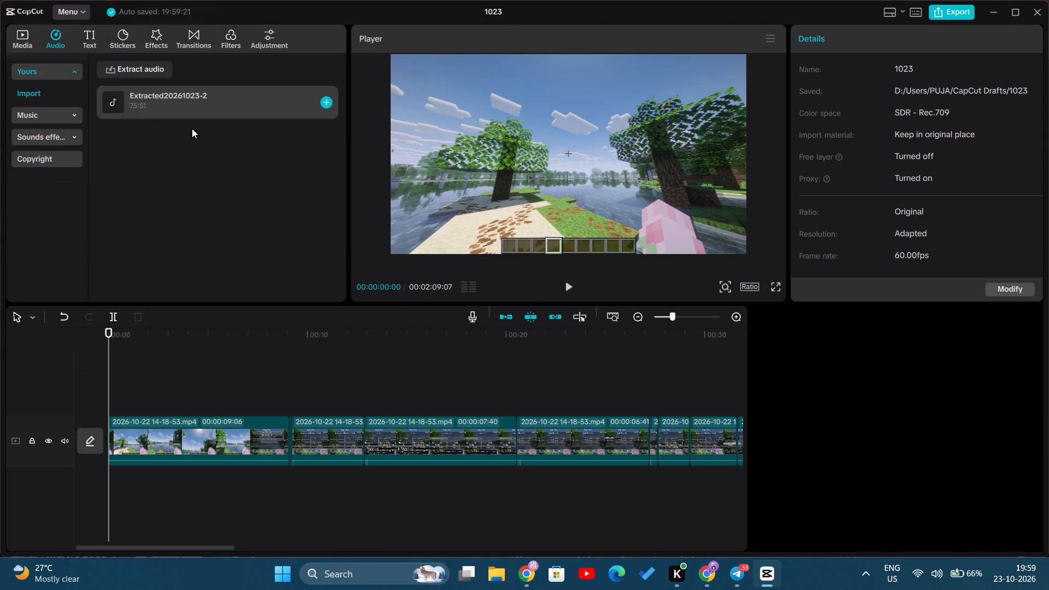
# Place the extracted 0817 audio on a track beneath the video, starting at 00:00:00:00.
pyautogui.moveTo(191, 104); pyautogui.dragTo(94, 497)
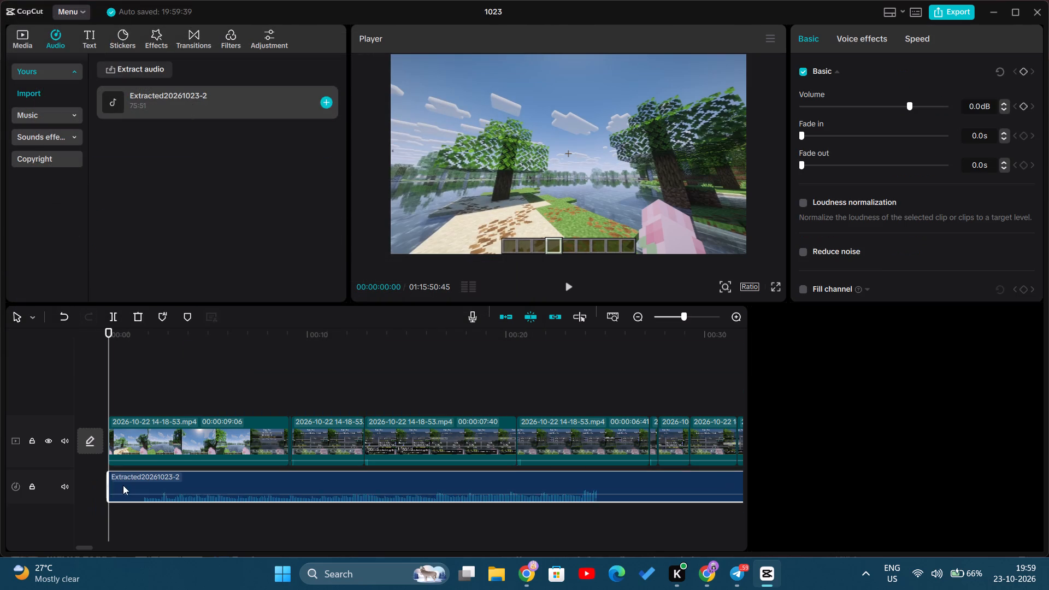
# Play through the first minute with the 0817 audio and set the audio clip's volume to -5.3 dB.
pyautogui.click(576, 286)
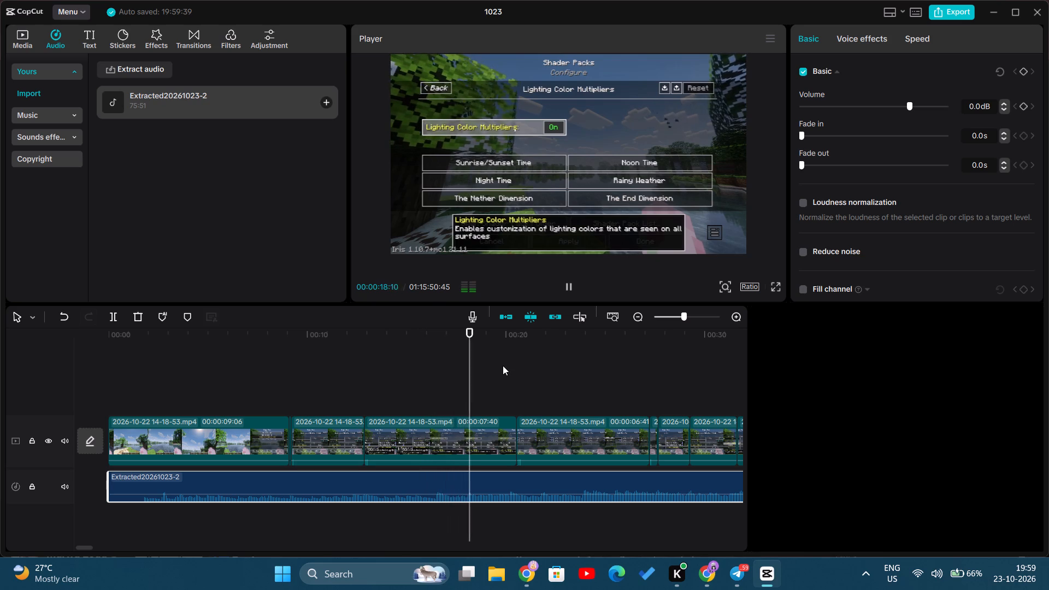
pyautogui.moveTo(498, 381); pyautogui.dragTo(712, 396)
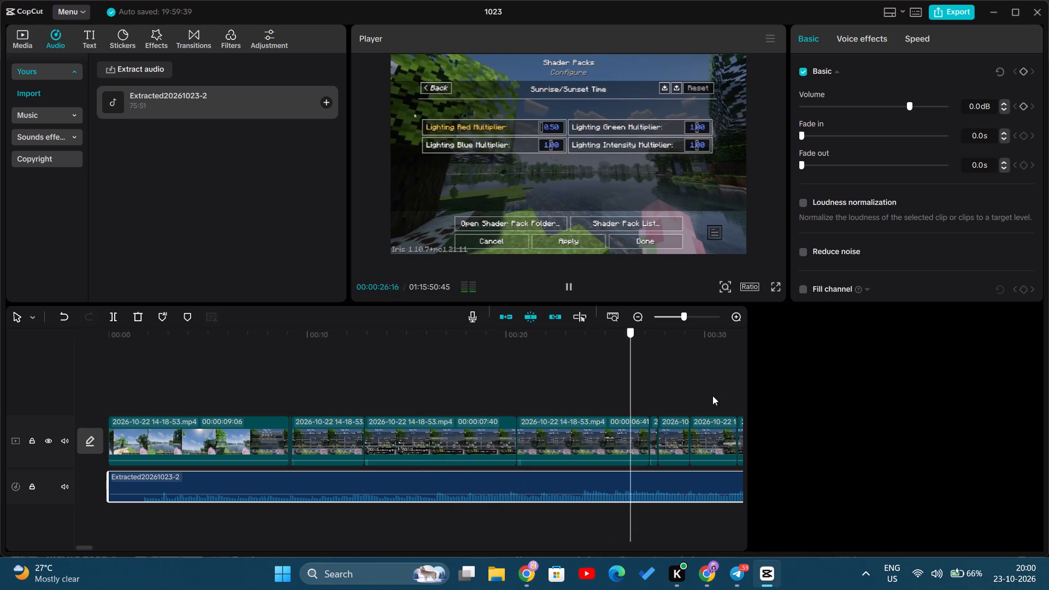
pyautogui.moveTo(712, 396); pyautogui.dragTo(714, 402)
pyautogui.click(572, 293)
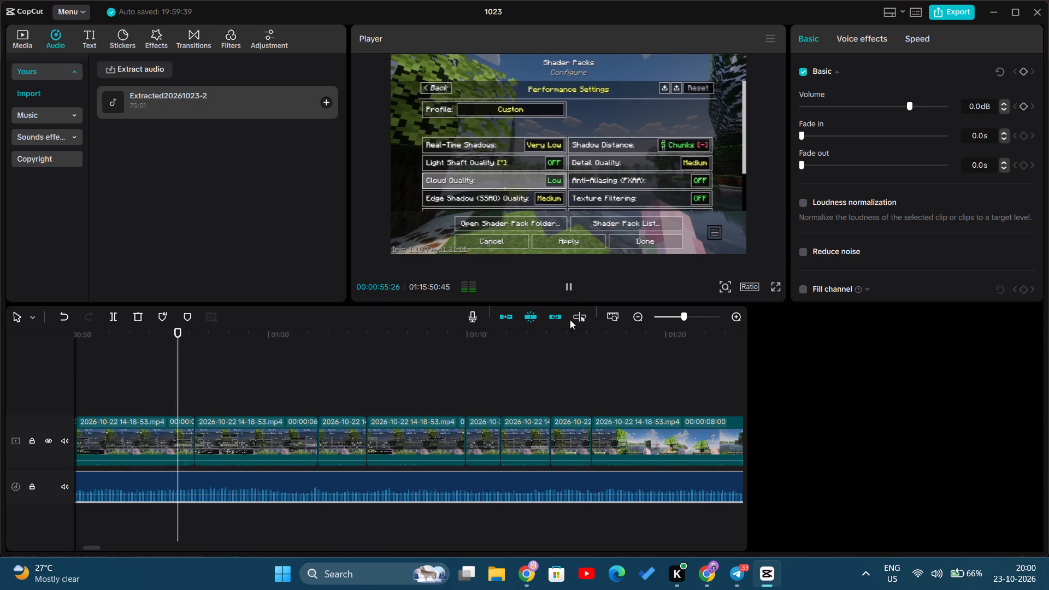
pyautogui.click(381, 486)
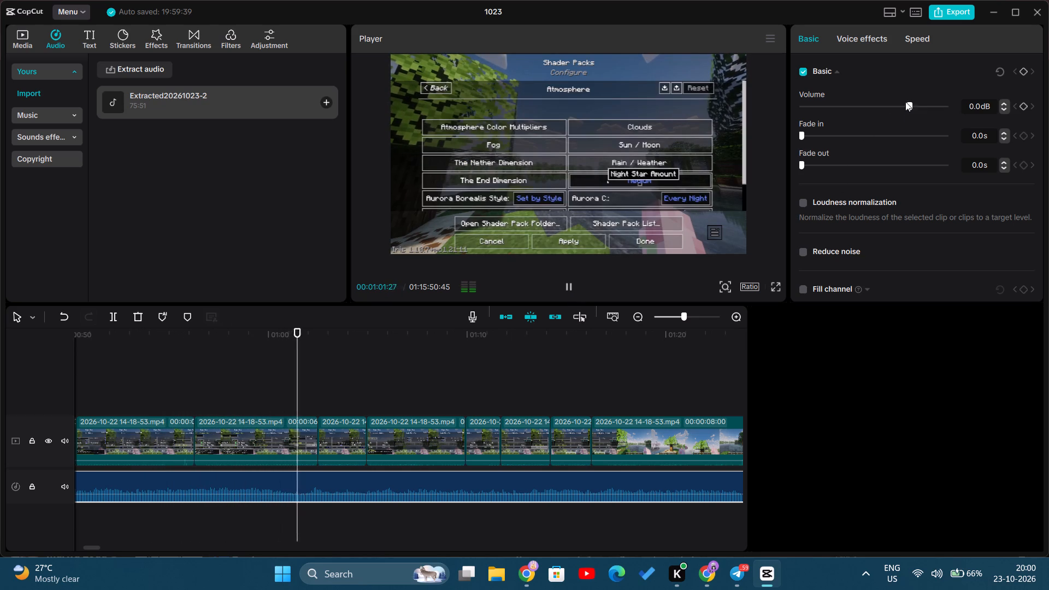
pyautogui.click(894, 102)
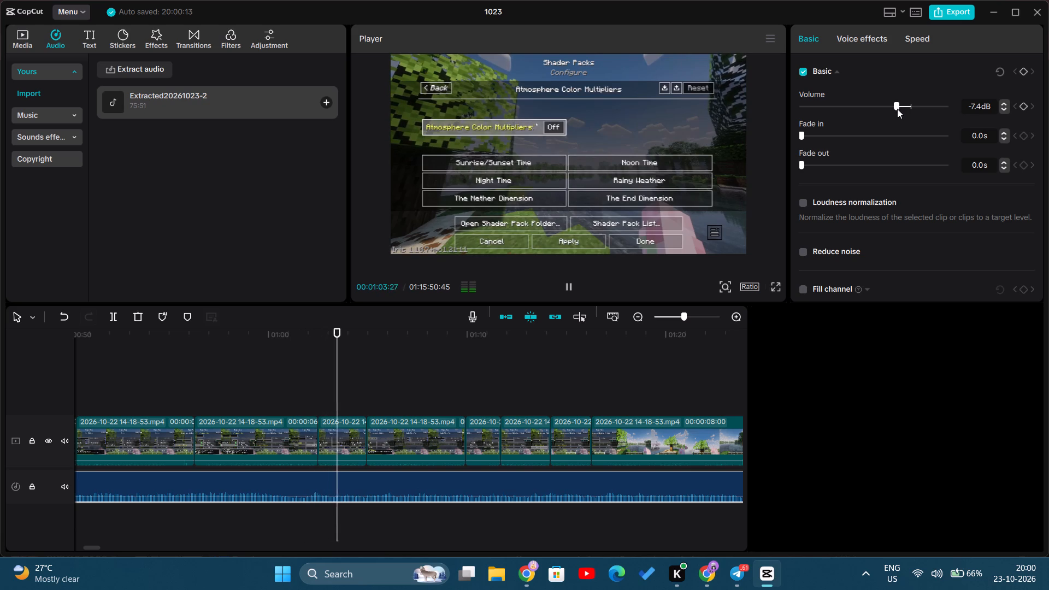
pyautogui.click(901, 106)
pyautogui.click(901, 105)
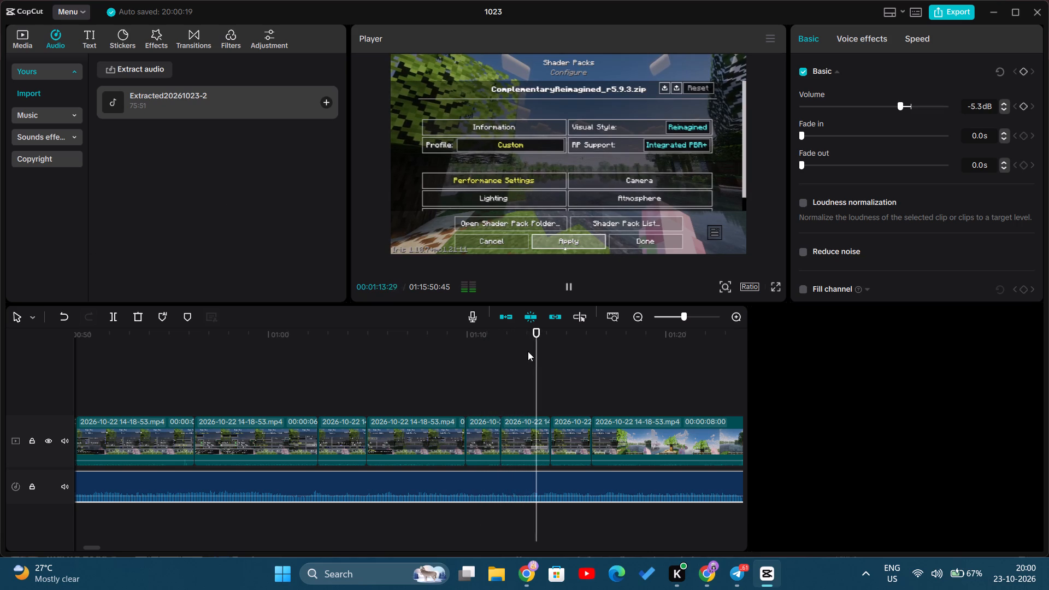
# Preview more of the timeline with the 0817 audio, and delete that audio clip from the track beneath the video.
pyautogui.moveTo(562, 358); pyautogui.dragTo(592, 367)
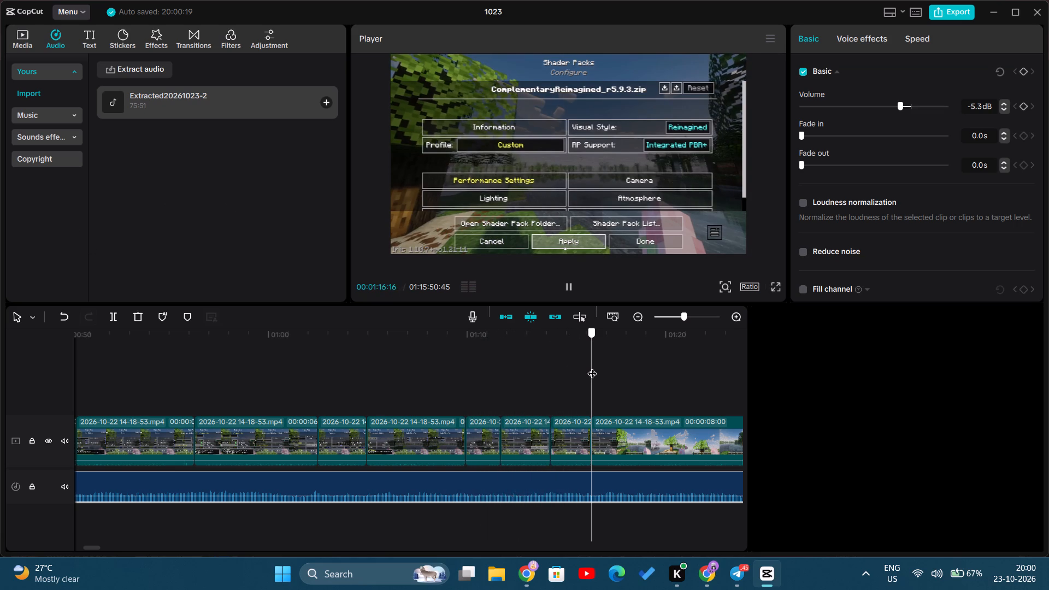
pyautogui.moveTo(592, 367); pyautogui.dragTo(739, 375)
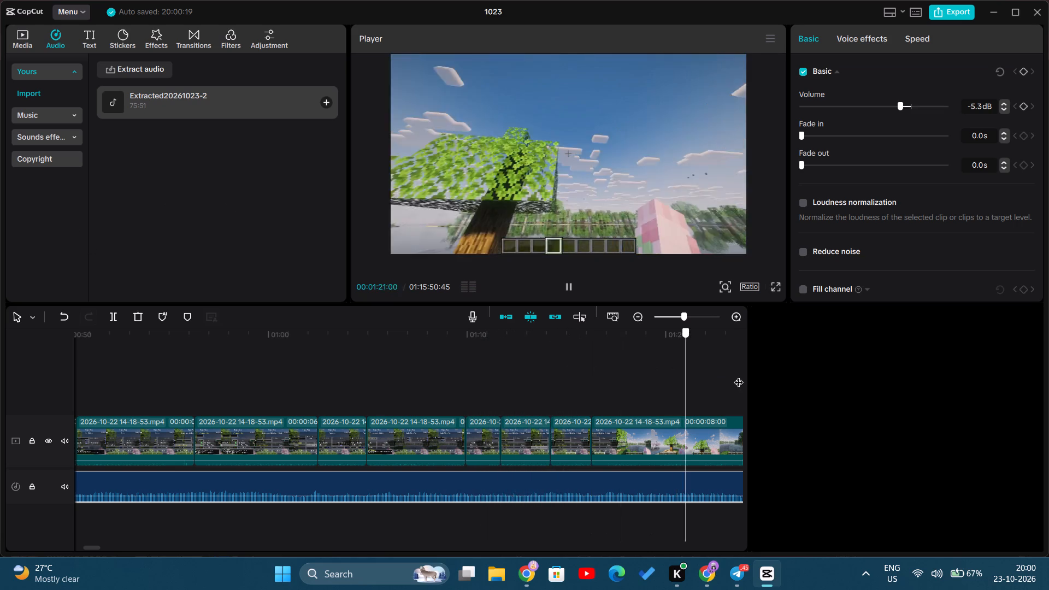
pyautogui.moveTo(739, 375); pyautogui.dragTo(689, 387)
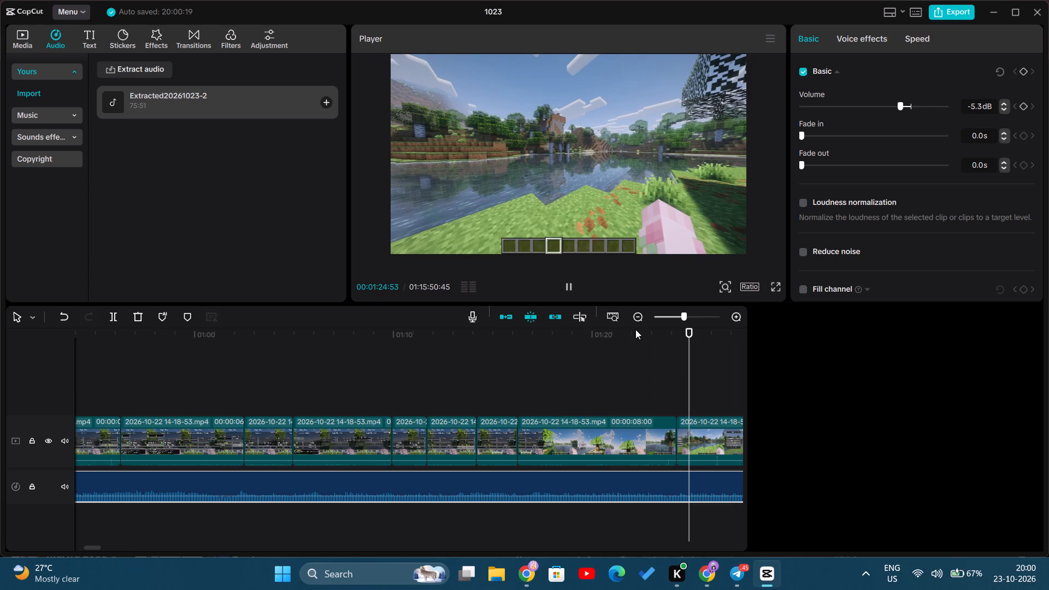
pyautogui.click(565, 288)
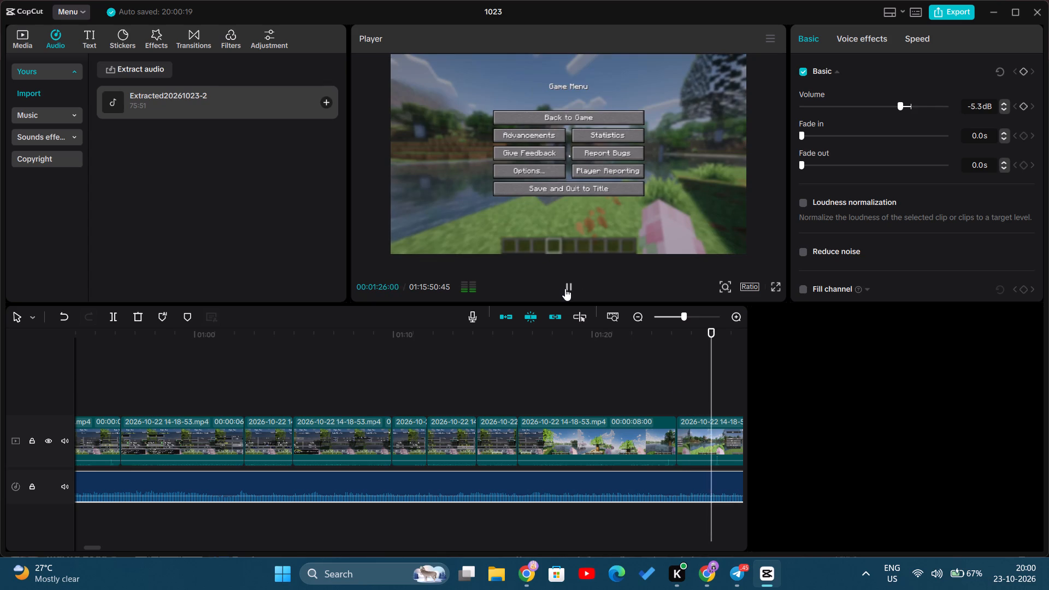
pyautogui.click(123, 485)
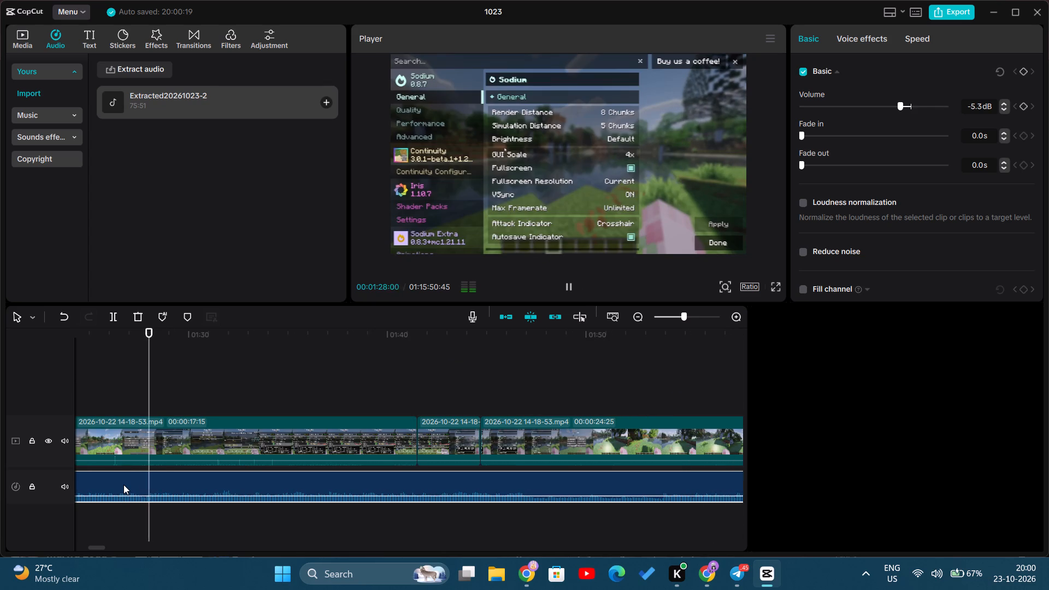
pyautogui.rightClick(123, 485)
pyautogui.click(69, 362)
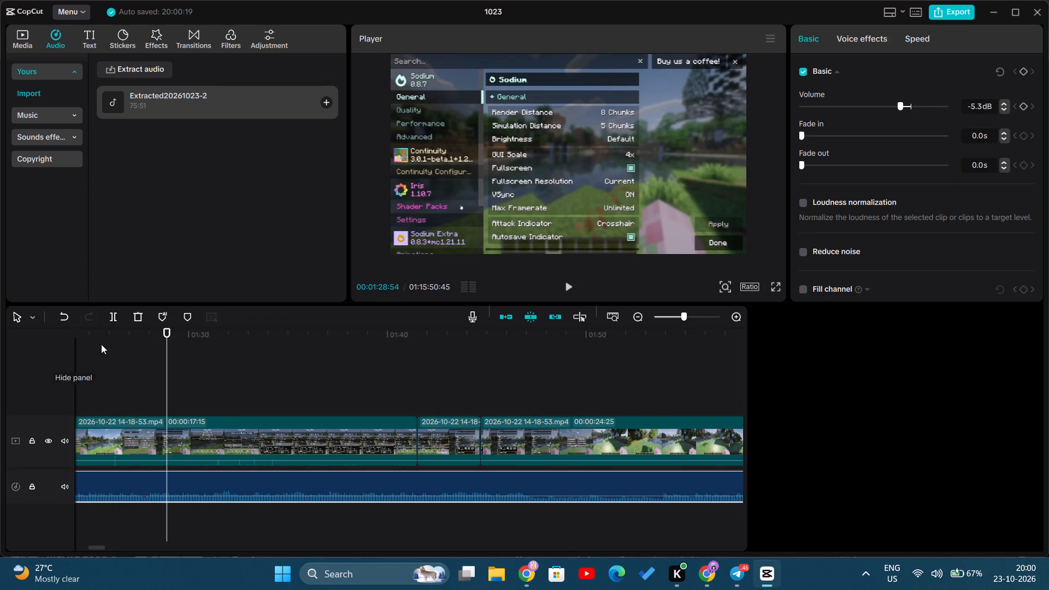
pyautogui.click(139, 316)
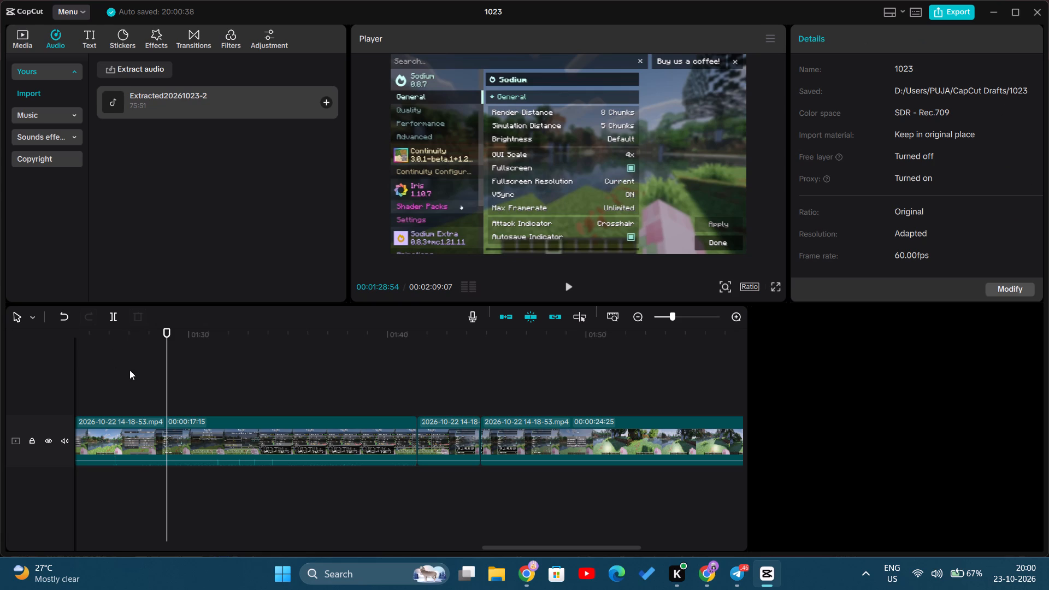
# Return the playhead to 00:00:00:00 and extract audio from the first 0816(4) file in the recordings folder calm.
pyautogui.click(140, 377)
pyautogui.moveTo(140, 375); pyautogui.dragTo(0, 368)
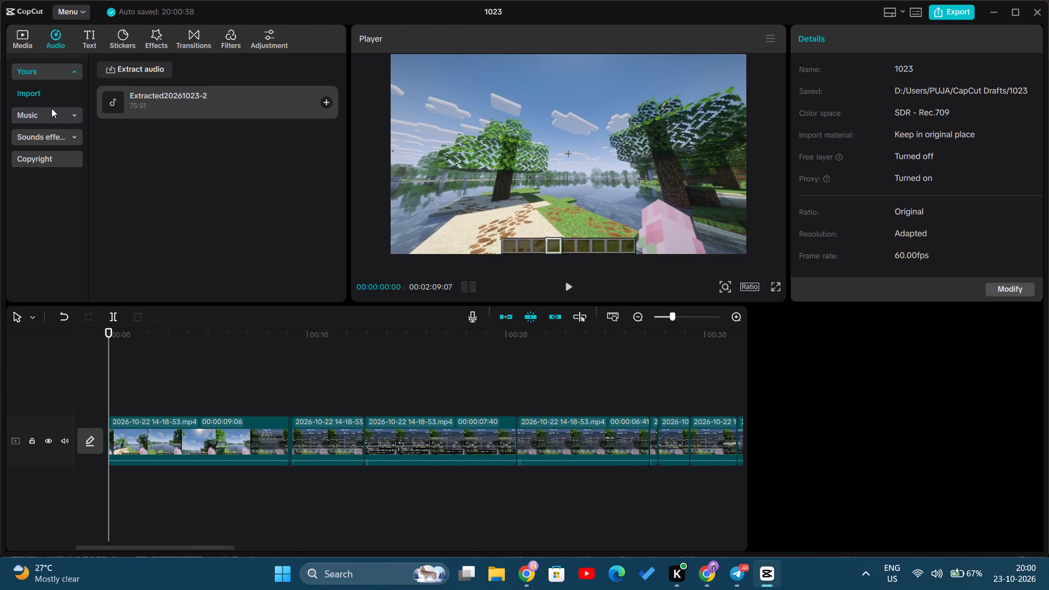
pyautogui.click(138, 74)
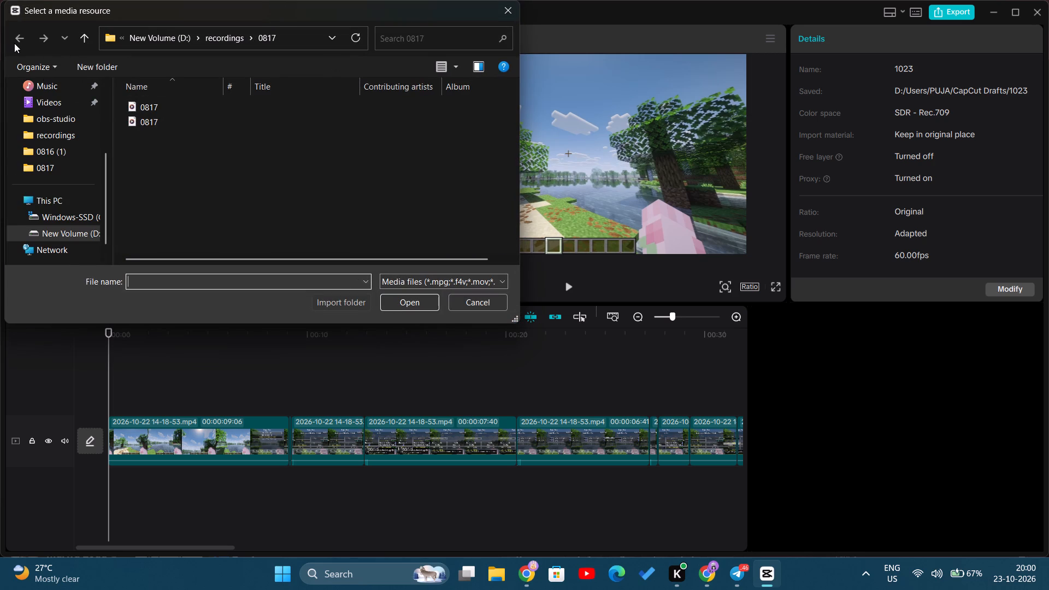
pyautogui.click(14, 43)
pyautogui.click(222, 41)
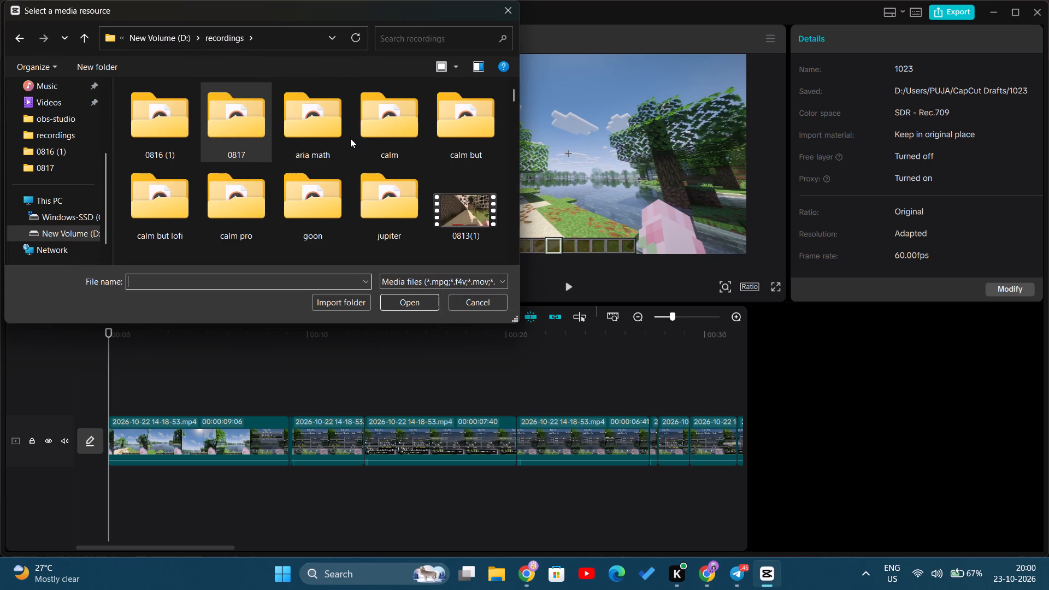
pyautogui.doubleClick(398, 127)
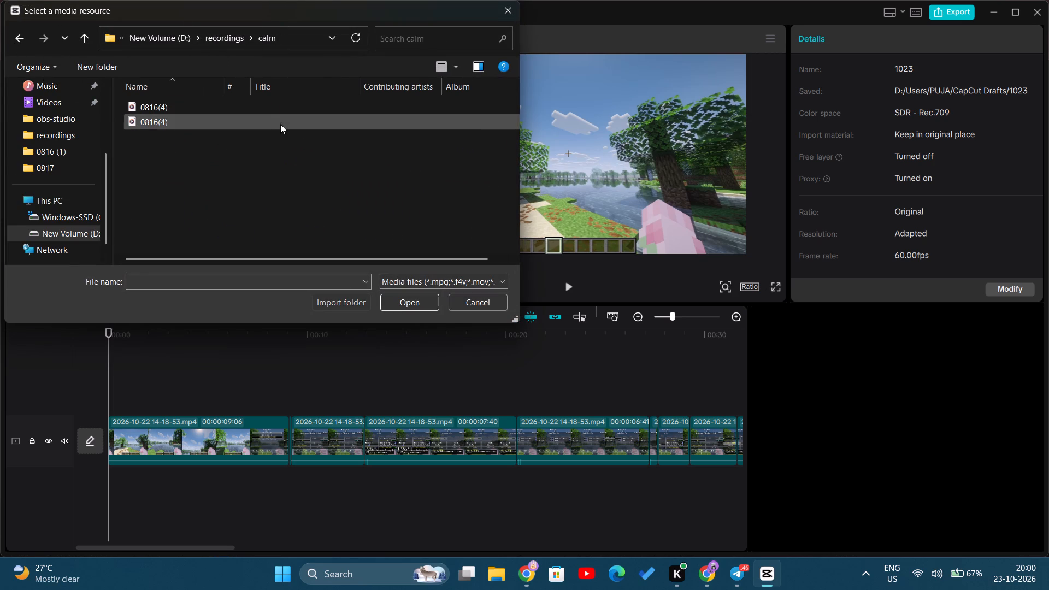
pyautogui.doubleClick(286, 104)
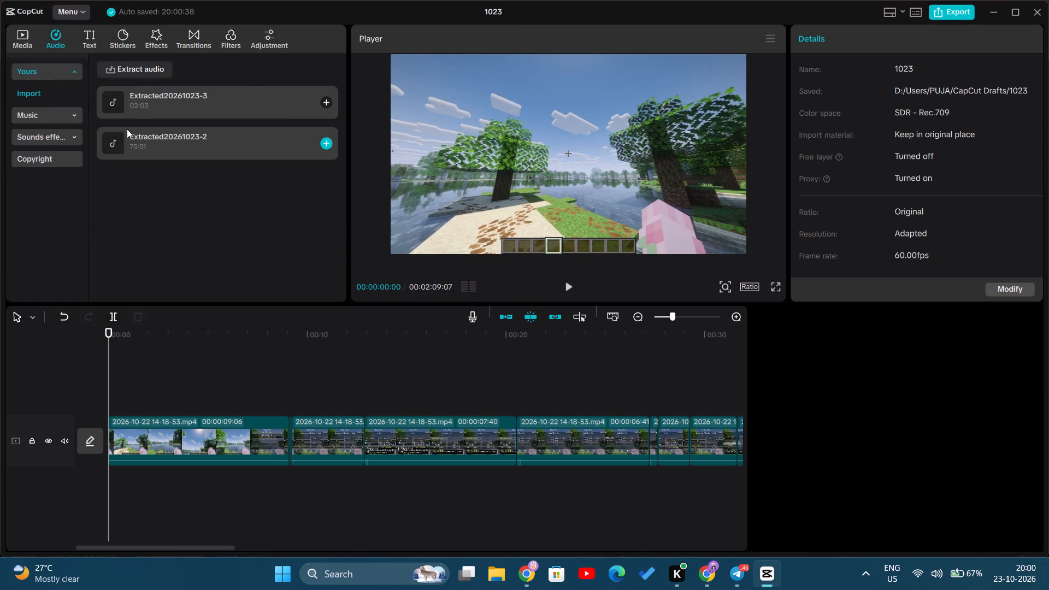
# Place the extracted 0816(4) audio on a track beneath the video, starting at 00:00:00:00.
pyautogui.moveTo(139, 95); pyautogui.dragTo(101, 489)
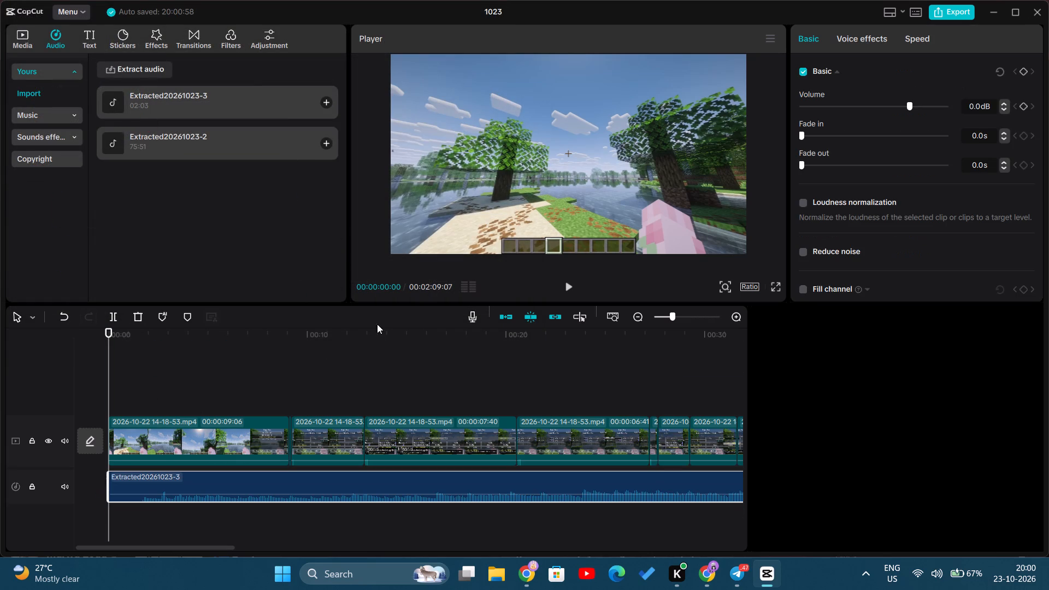
# Preview the first 10 seconds of the video with the 0816(4) audio, and delete that audio clip from the timeline.
pyautogui.click(571, 287)
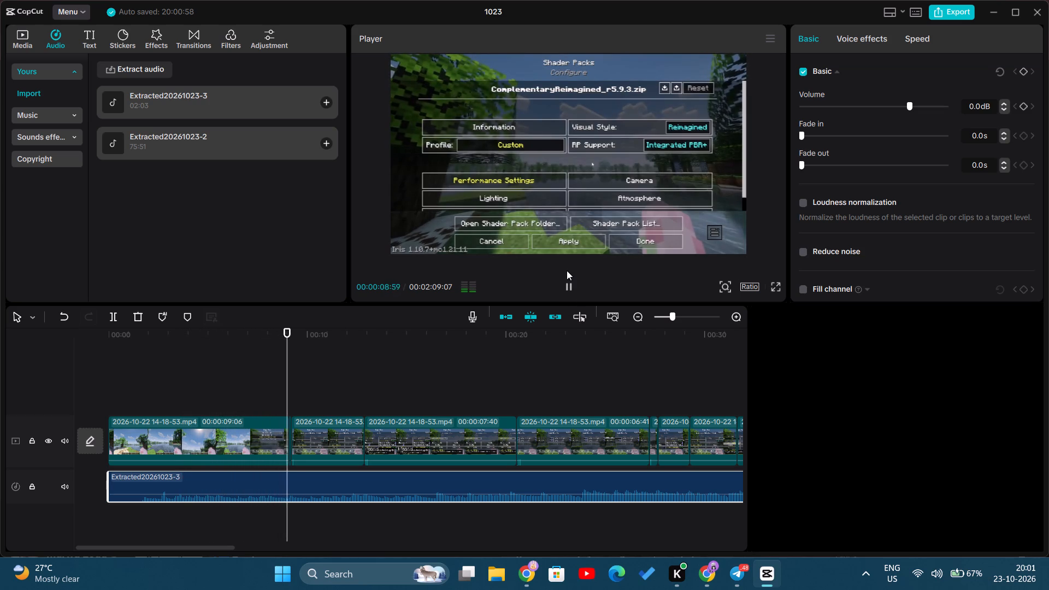
pyautogui.rightClick(347, 495)
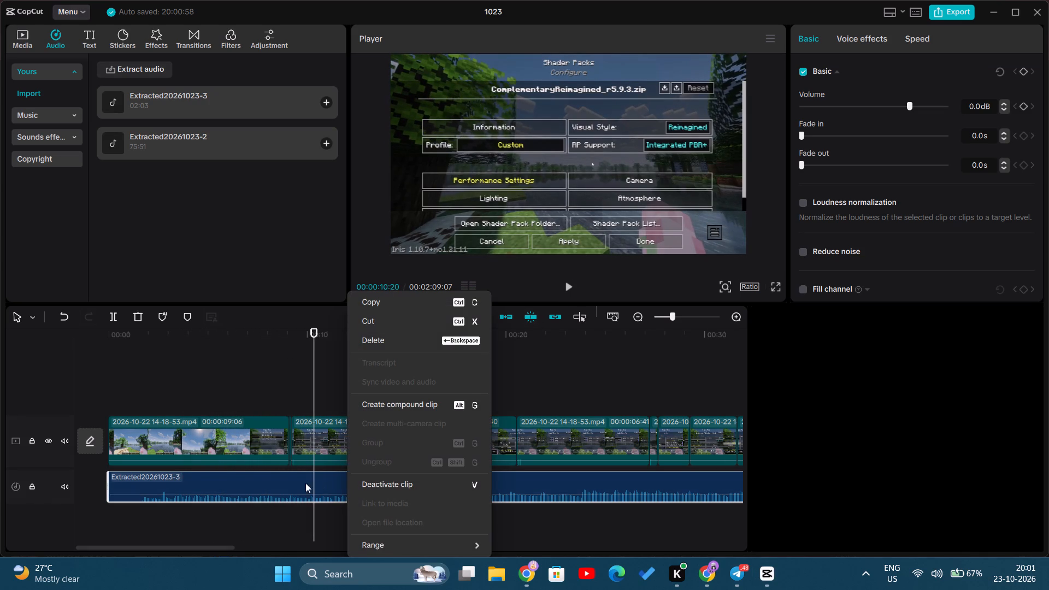
pyautogui.click(134, 314)
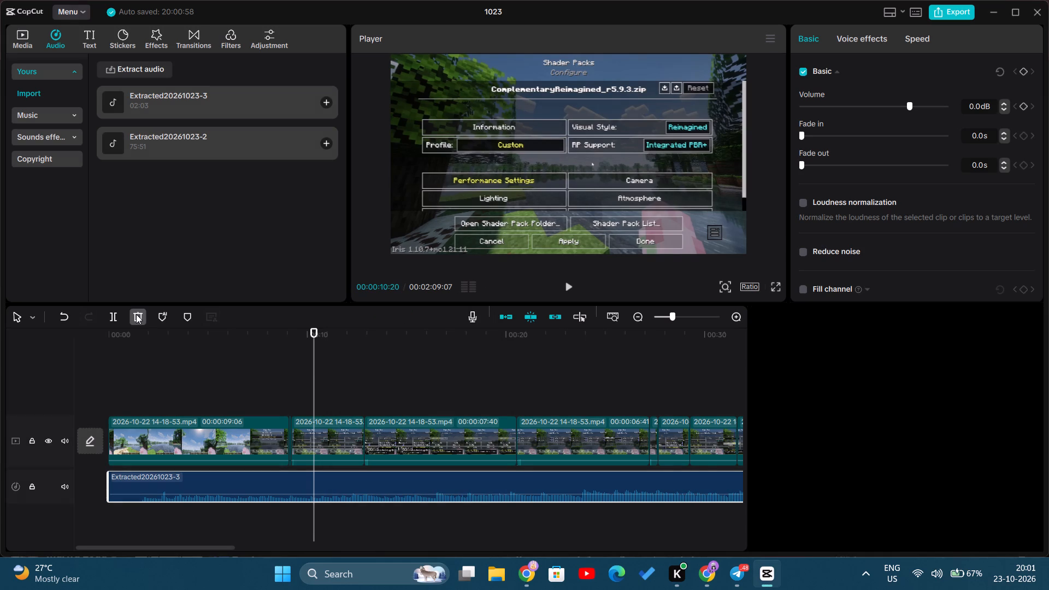
pyautogui.click(150, 491)
pyautogui.click(134, 311)
# Return the playhead to 00:00:00:00 and delete both previously extracted audio items from the imported audio library.
pyautogui.click(101, 384)
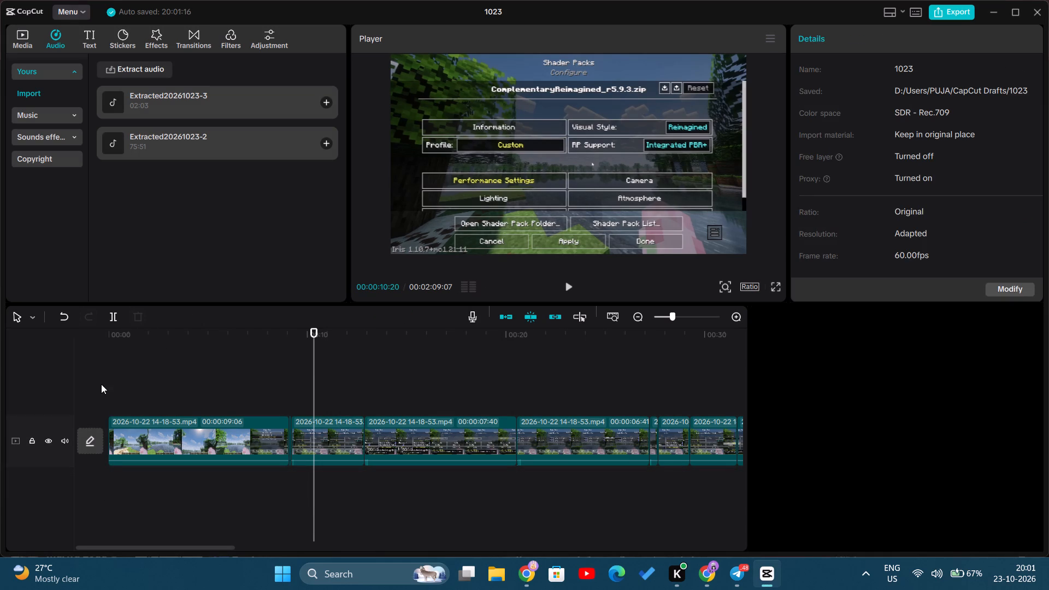
pyautogui.rightClick(165, 158)
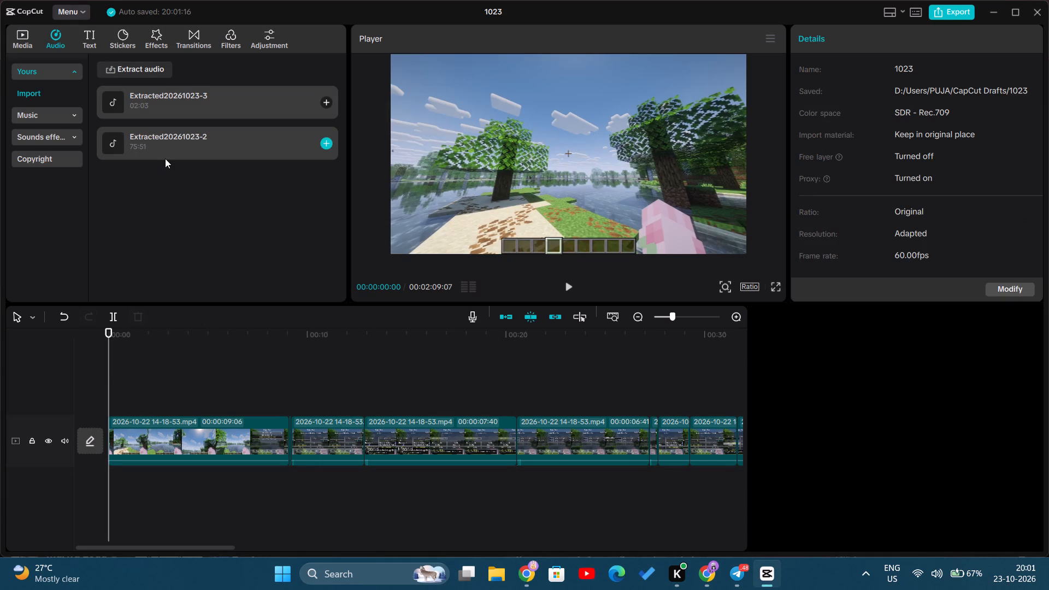
pyautogui.click(191, 172)
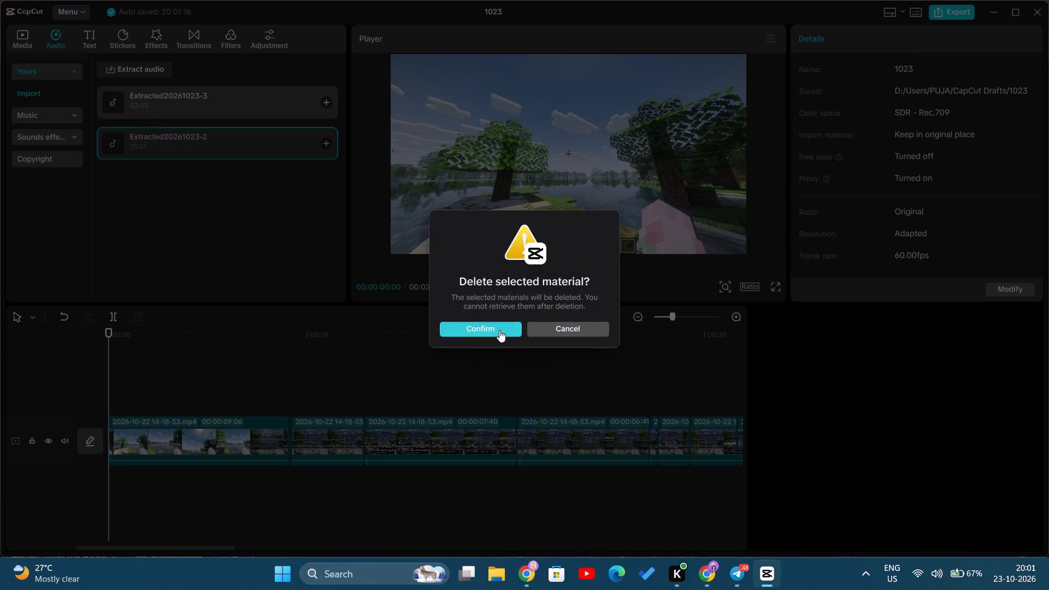
pyautogui.click(498, 325)
pyautogui.rightClick(242, 115)
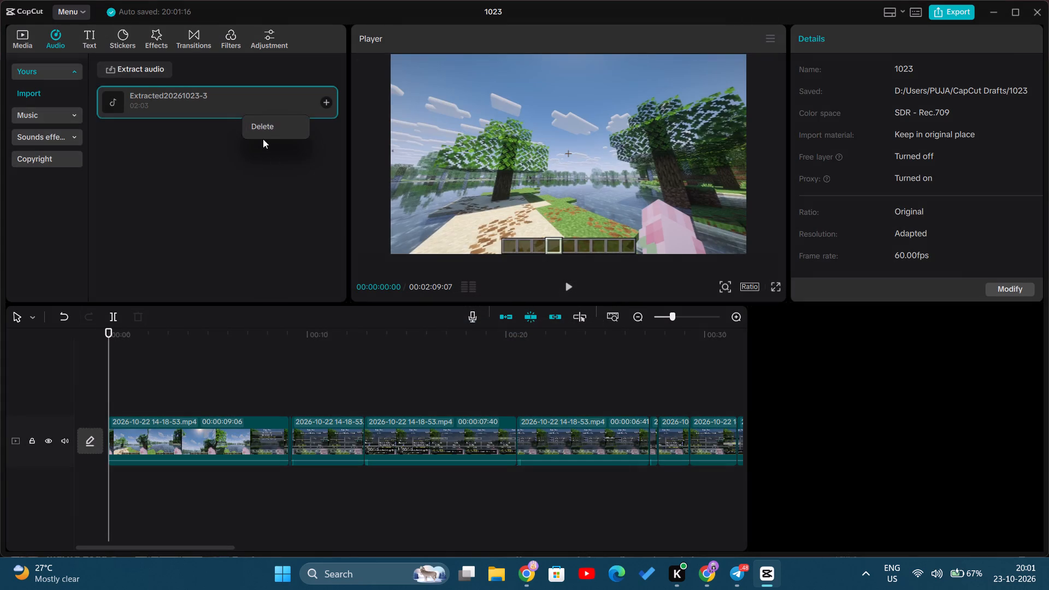
pyautogui.click(261, 134)
pyautogui.click(481, 329)
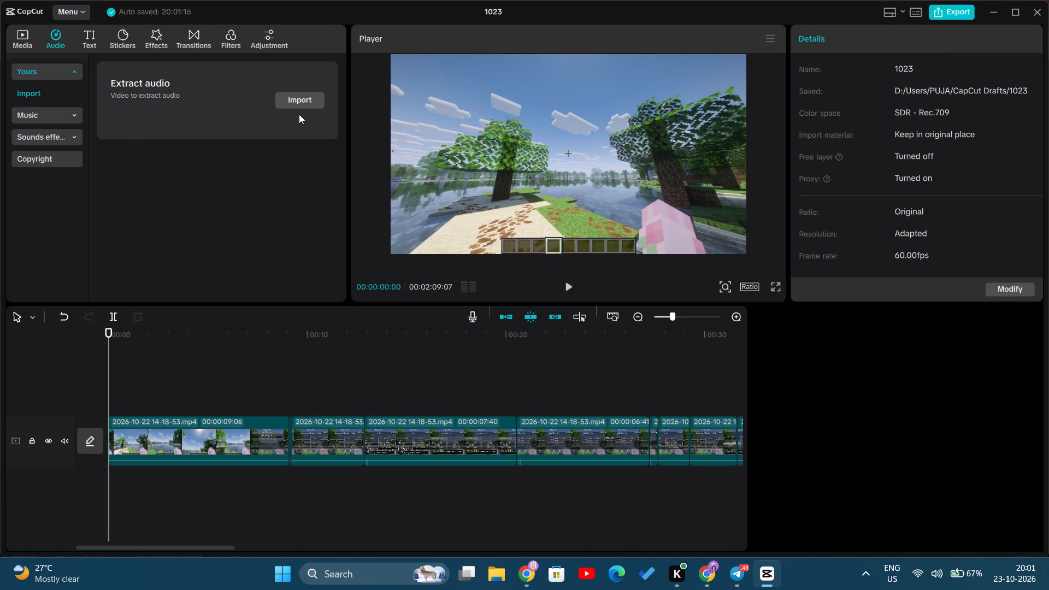
# Extract audio from the first 0816(3) file in the recordings folder calm but.
pyautogui.click(304, 99)
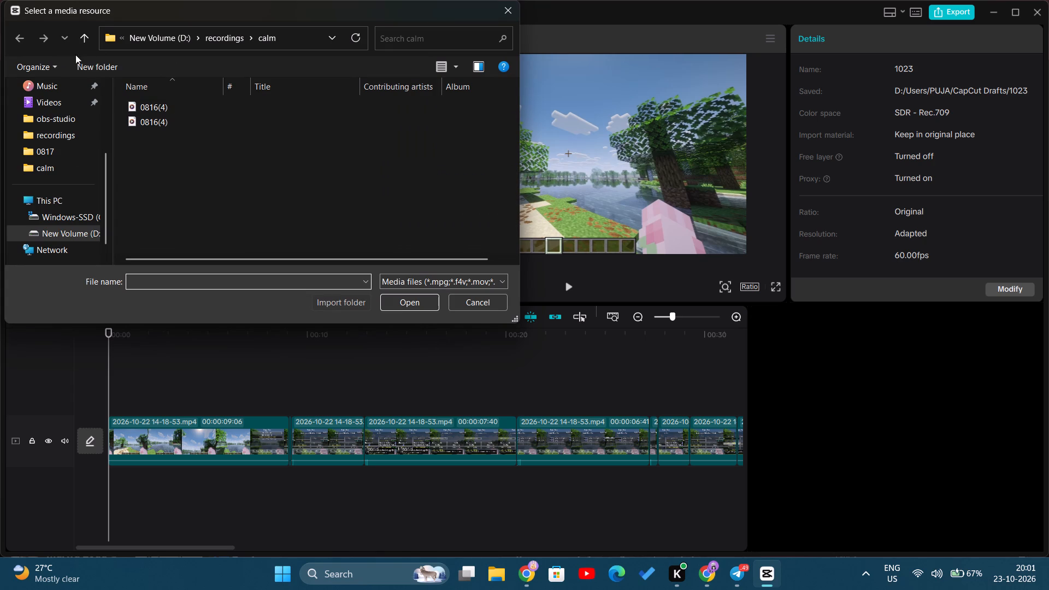
pyautogui.click(231, 30)
pyautogui.scroll(-1, 406, 139)
pyautogui.scroll(1, 406, 140)
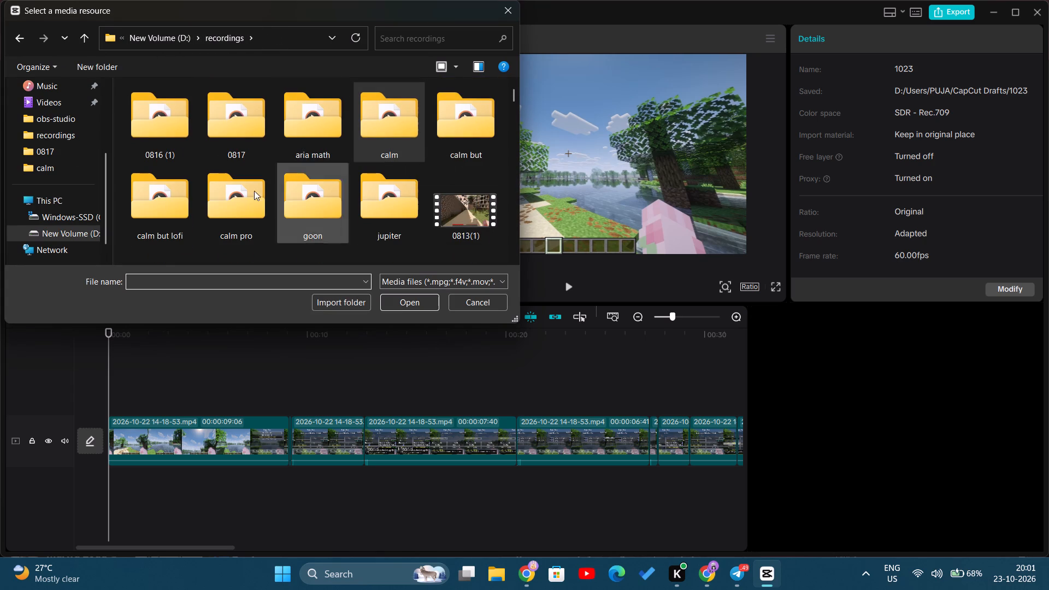
pyautogui.doubleClick(449, 130)
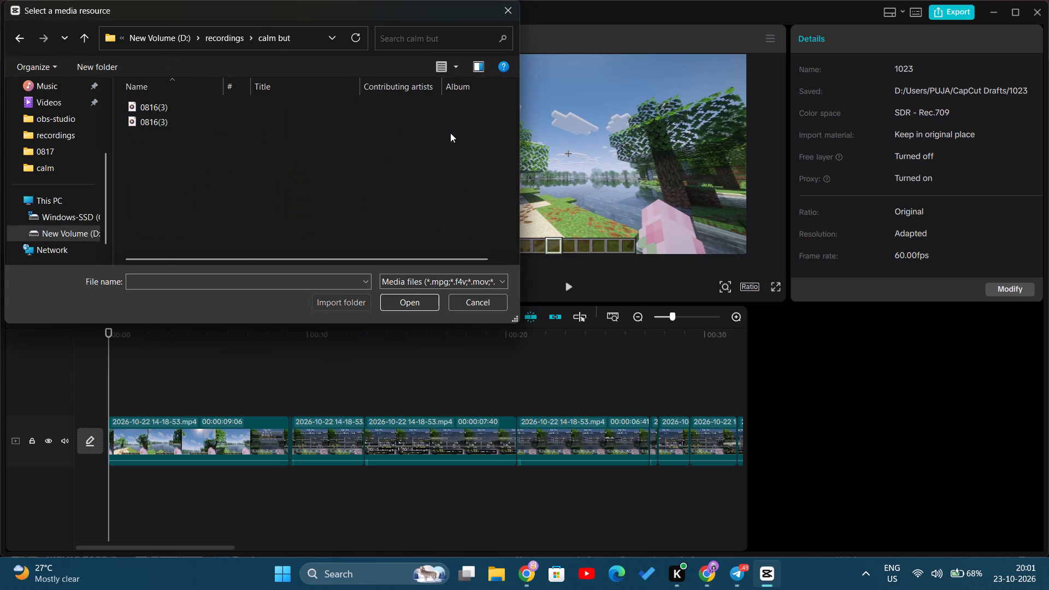
pyautogui.doubleClick(156, 108)
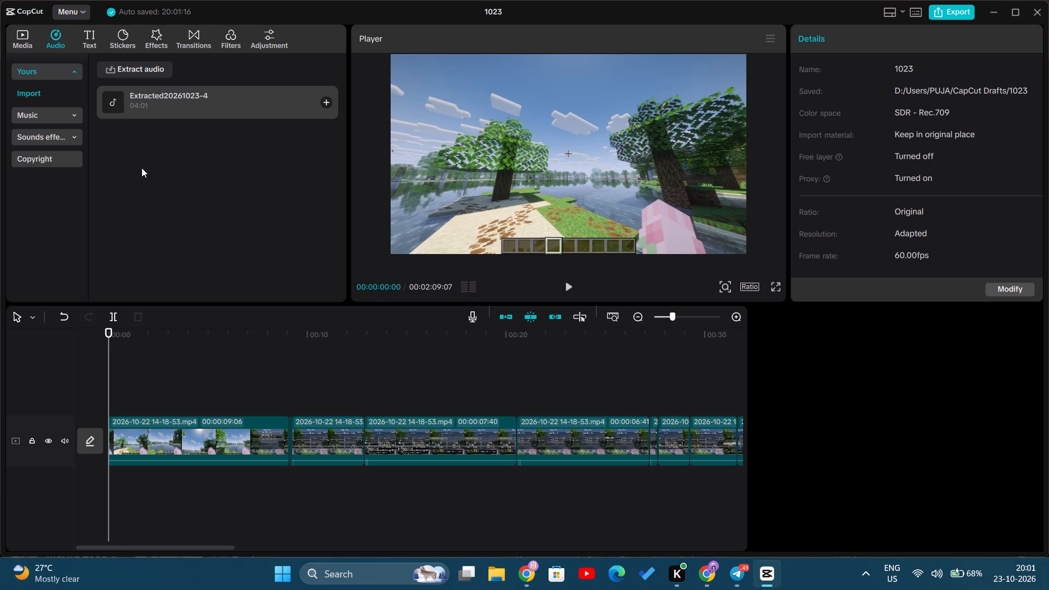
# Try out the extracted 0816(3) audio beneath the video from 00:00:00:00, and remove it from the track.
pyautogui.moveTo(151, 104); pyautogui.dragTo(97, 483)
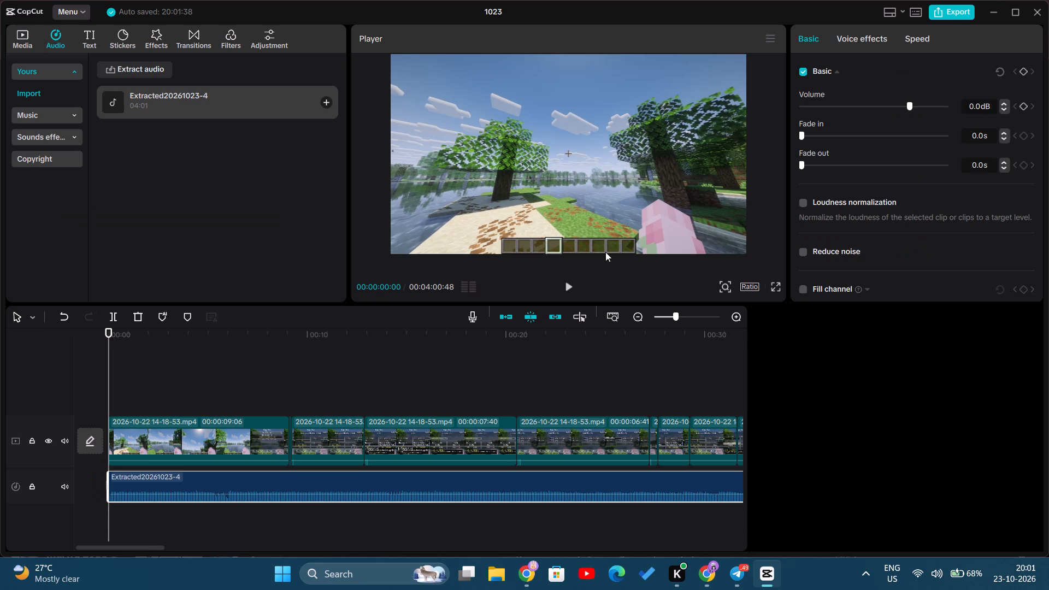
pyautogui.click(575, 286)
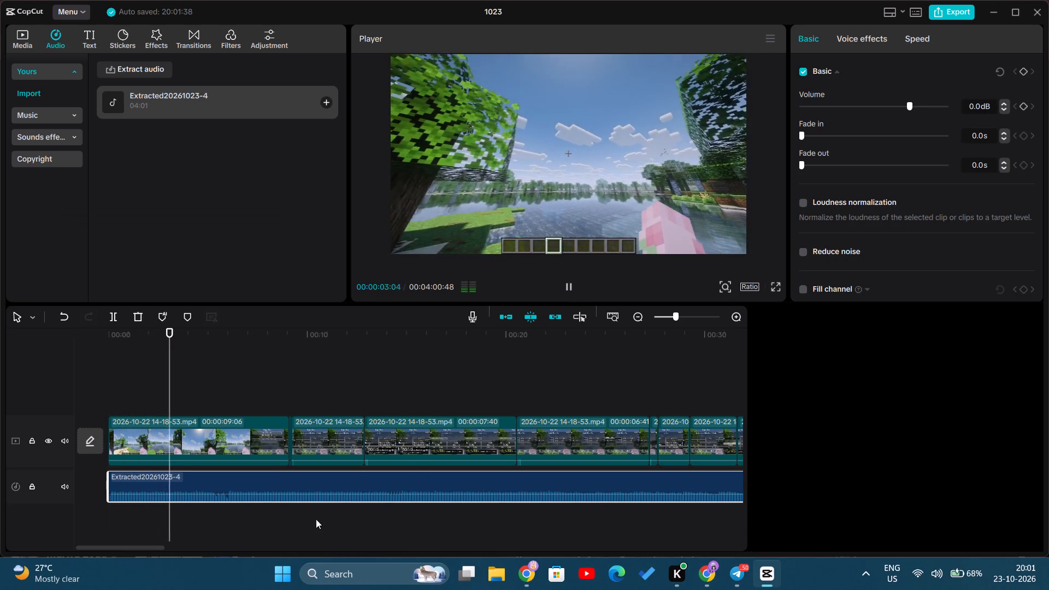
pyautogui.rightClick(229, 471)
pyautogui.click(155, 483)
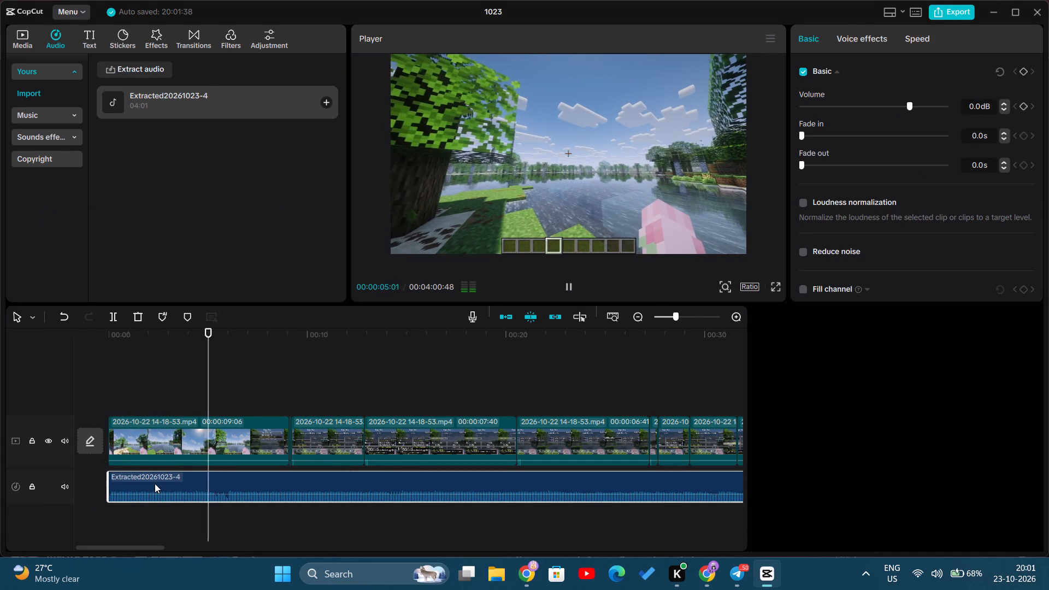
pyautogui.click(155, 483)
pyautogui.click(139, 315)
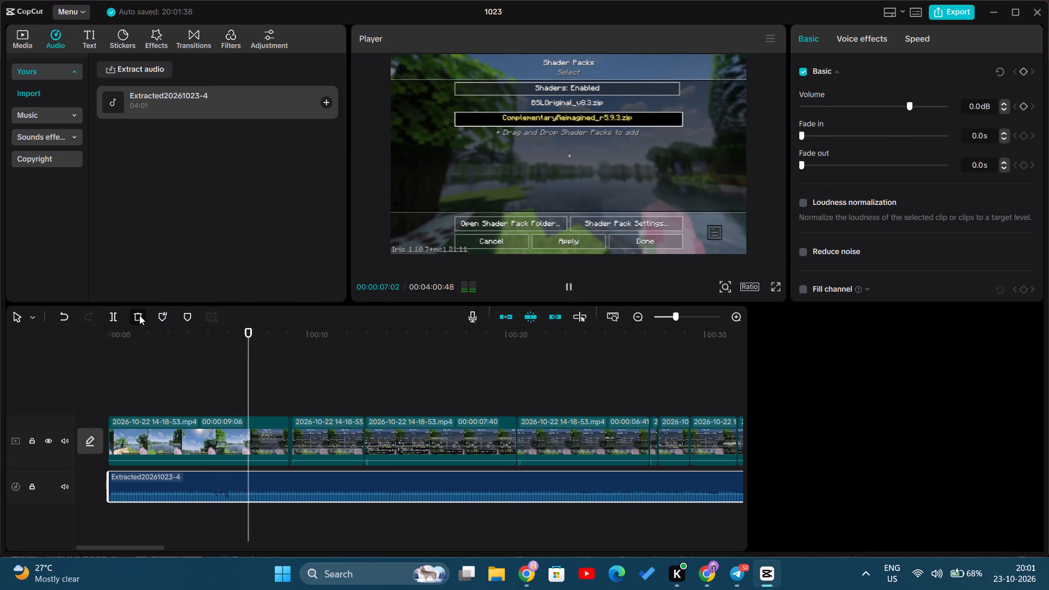
# Return the playhead to 00:00:00:00 and extract audio from the first 0816(2) file in the recordings folder calm pro.
pyautogui.moveTo(251, 363); pyautogui.dragTo(82, 368)
pyautogui.click(120, 63)
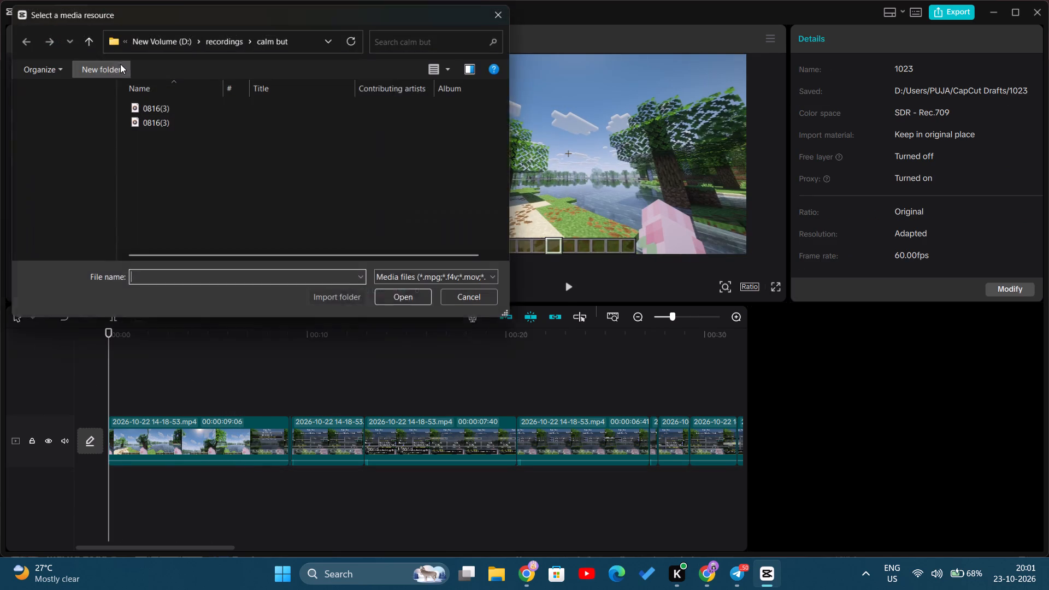
pyautogui.click(220, 44)
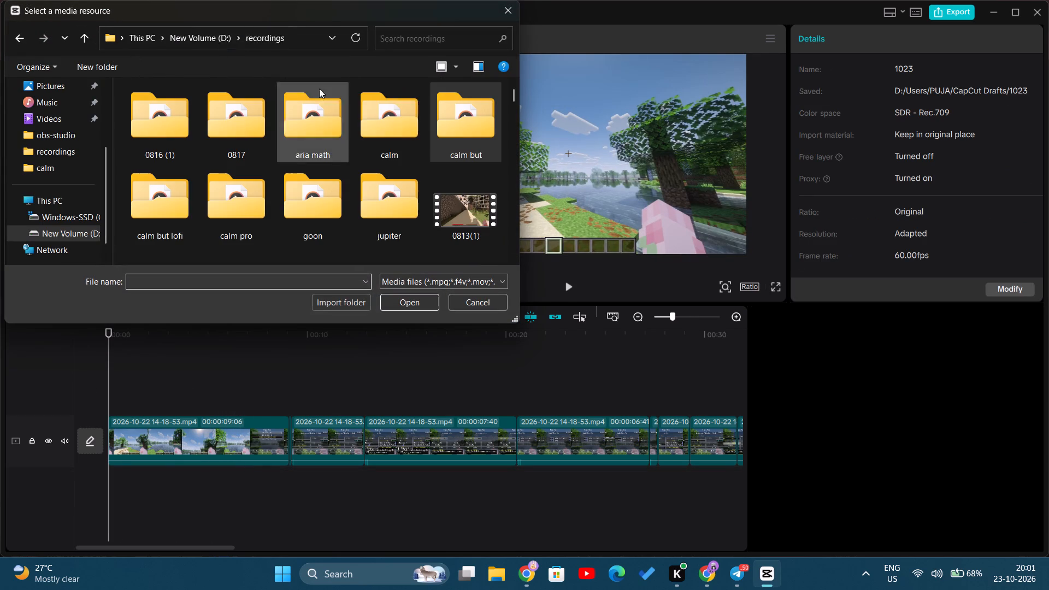
pyautogui.doubleClick(252, 213)
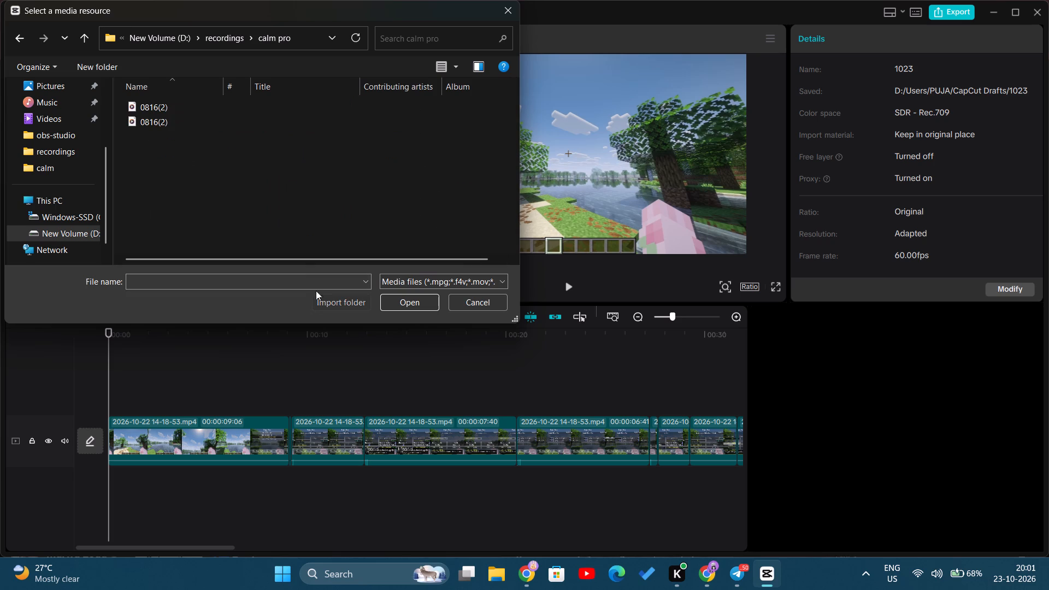
pyautogui.doubleClick(209, 114)
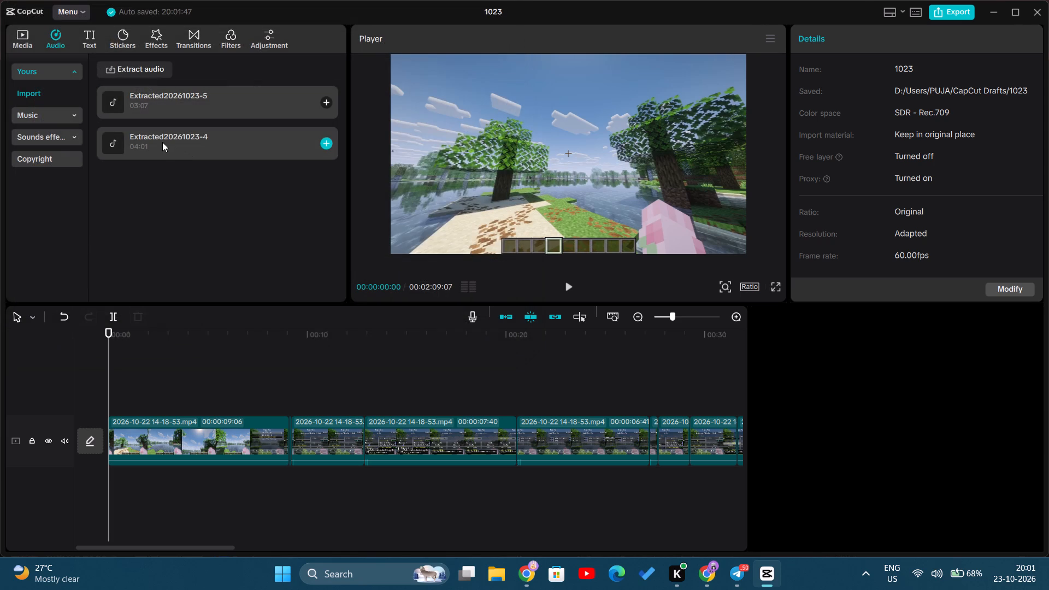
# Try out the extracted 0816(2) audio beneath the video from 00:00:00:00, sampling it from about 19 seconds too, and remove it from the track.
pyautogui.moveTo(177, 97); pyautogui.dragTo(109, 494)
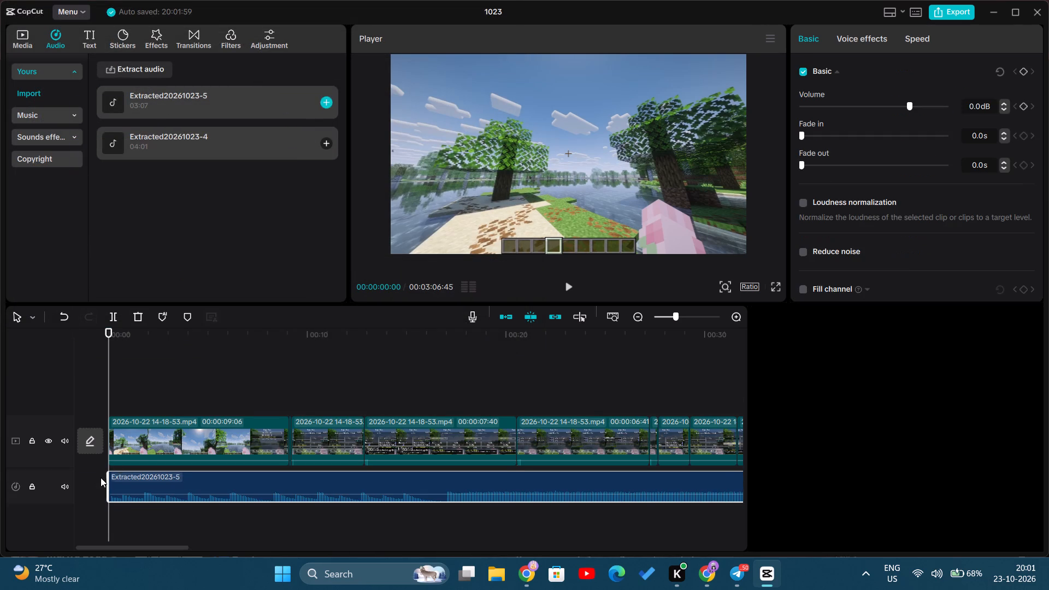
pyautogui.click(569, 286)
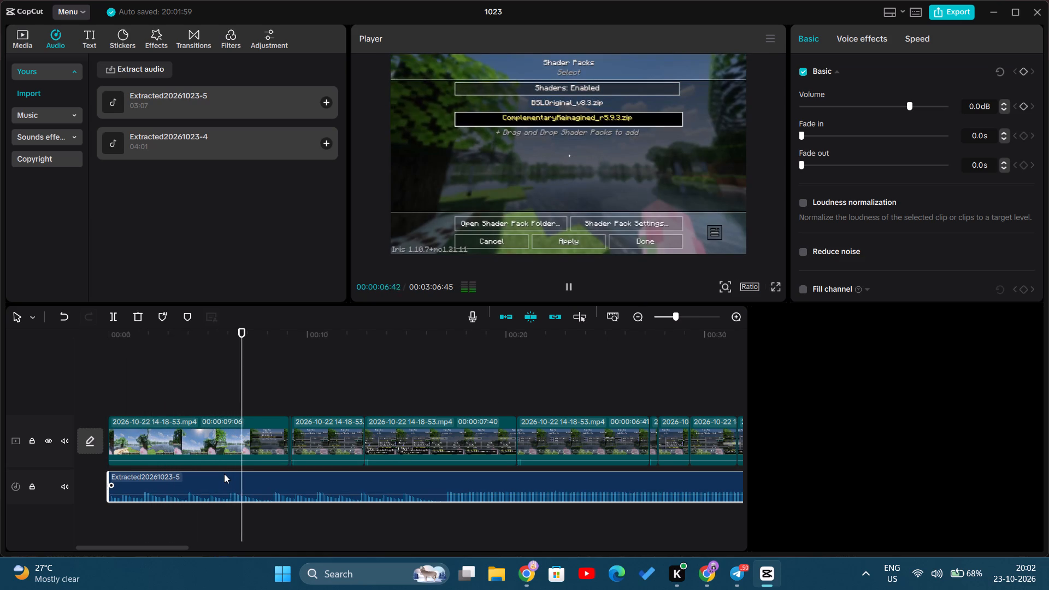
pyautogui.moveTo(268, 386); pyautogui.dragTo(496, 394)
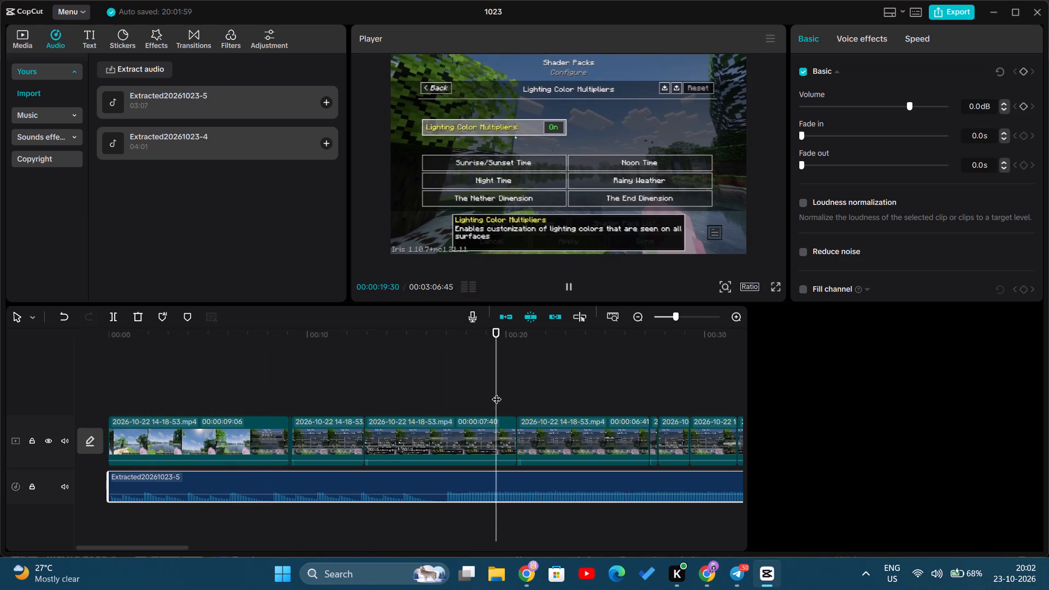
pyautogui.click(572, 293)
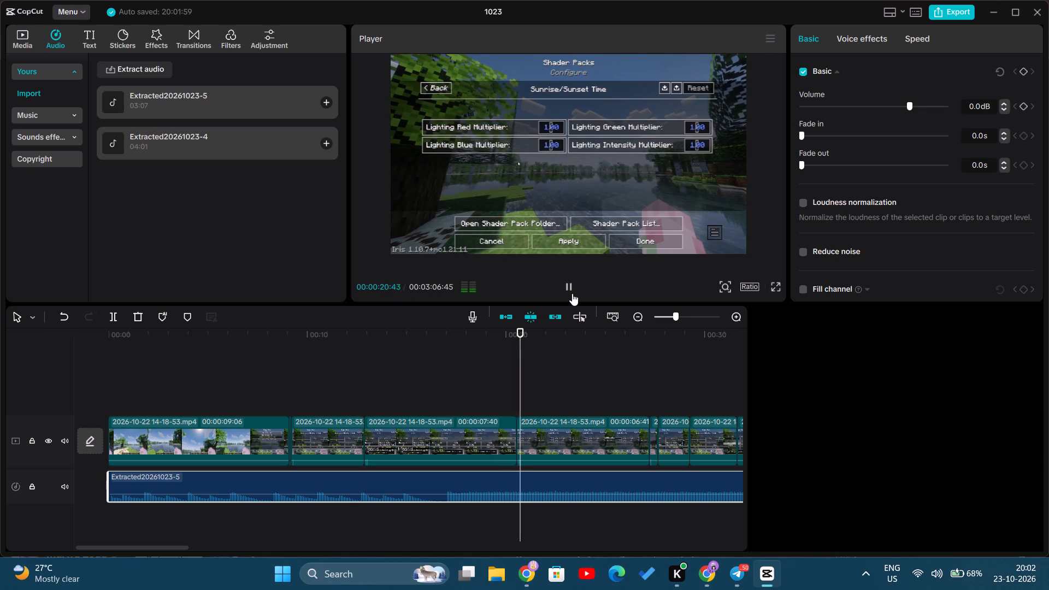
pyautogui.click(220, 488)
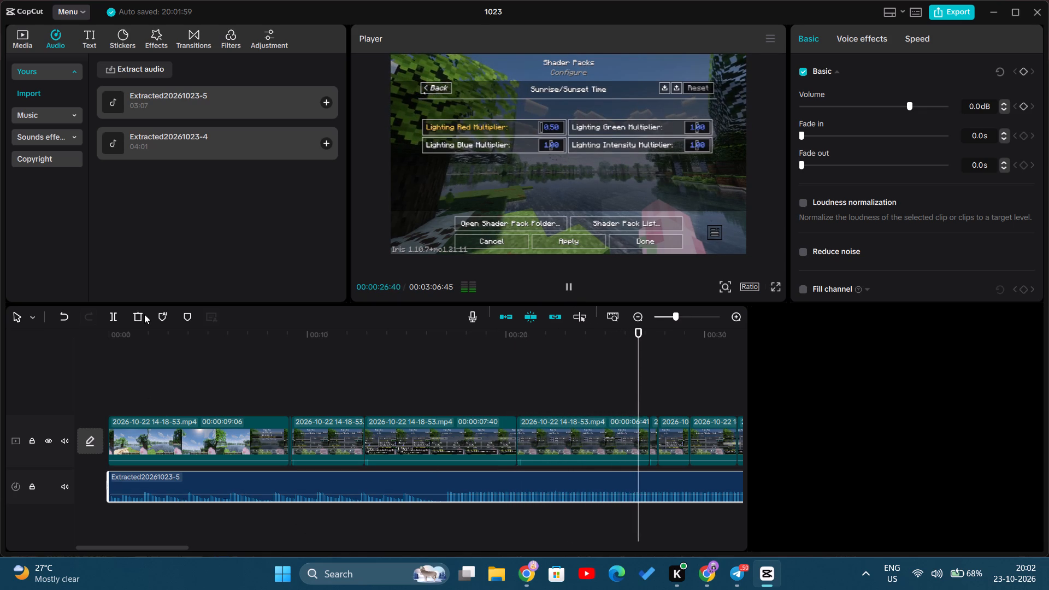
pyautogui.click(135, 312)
# Extract audio from the first 0816(6) file in the recordings folder jupiter and place it beneath the video, starting at 00:00:00:00.
pyautogui.click(116, 65)
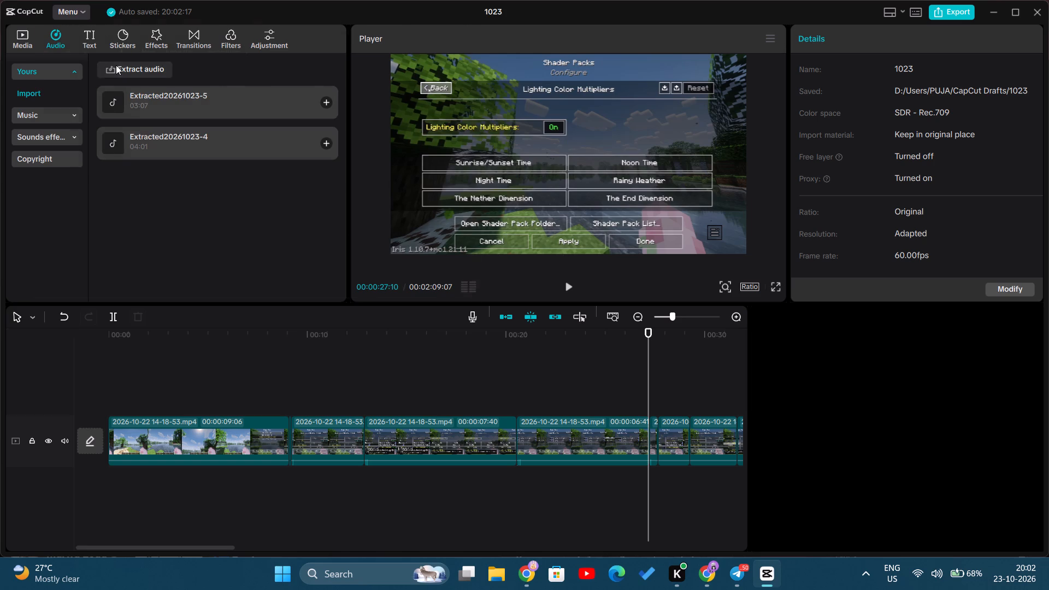
pyautogui.click(217, 40)
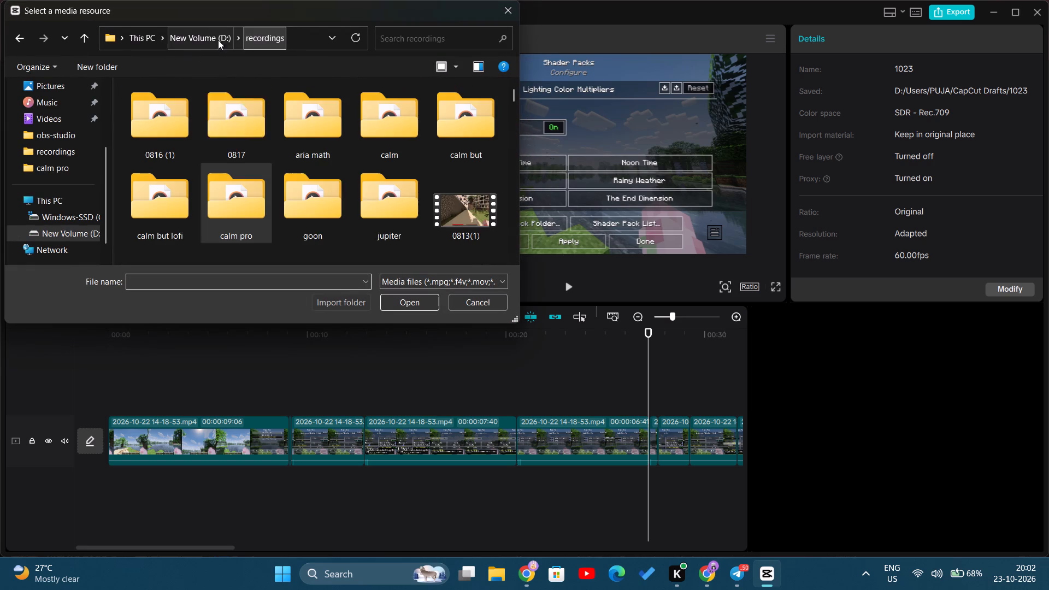
pyautogui.doubleClick(393, 200)
pyautogui.doubleClick(208, 107)
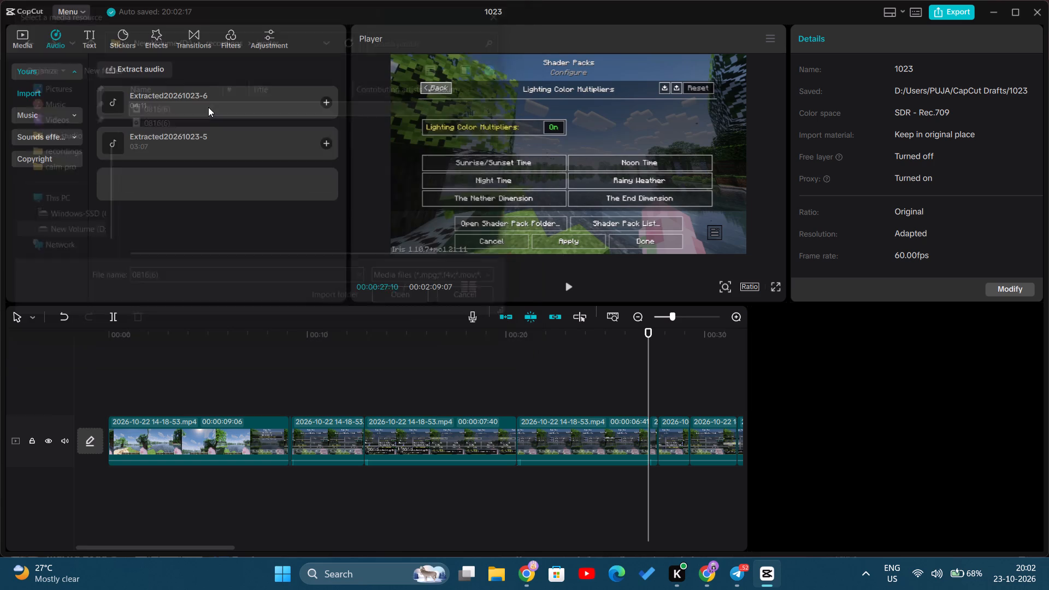
pyautogui.moveTo(203, 87); pyautogui.dragTo(105, 477)
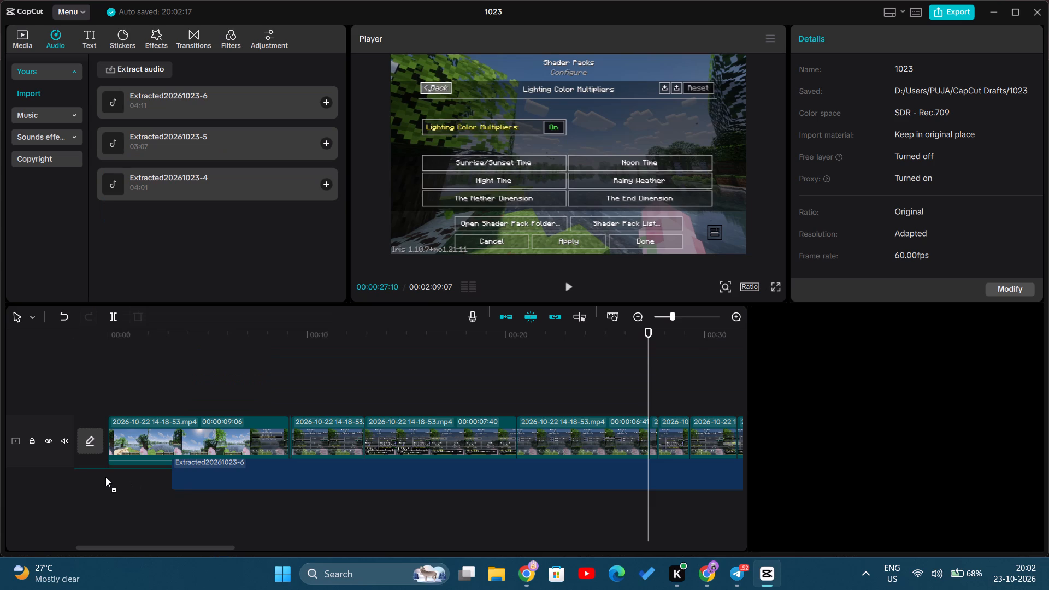
pyautogui.moveTo(105, 477); pyautogui.dragTo(91, 486)
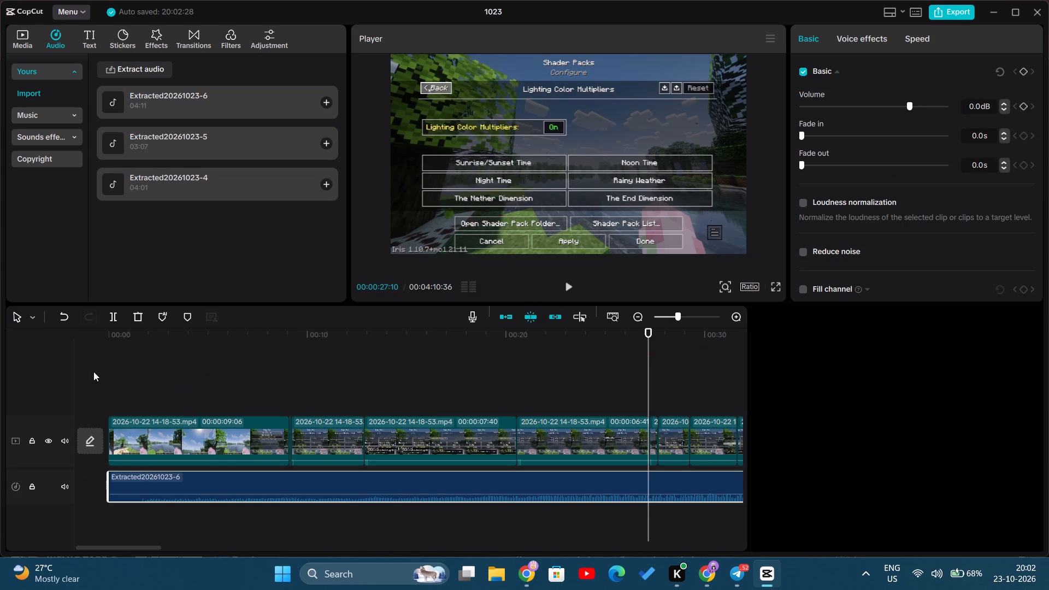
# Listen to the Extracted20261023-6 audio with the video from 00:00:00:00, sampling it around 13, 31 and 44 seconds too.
pyautogui.click(135, 376)
pyautogui.moveTo(135, 376); pyautogui.dragTo(65, 365)
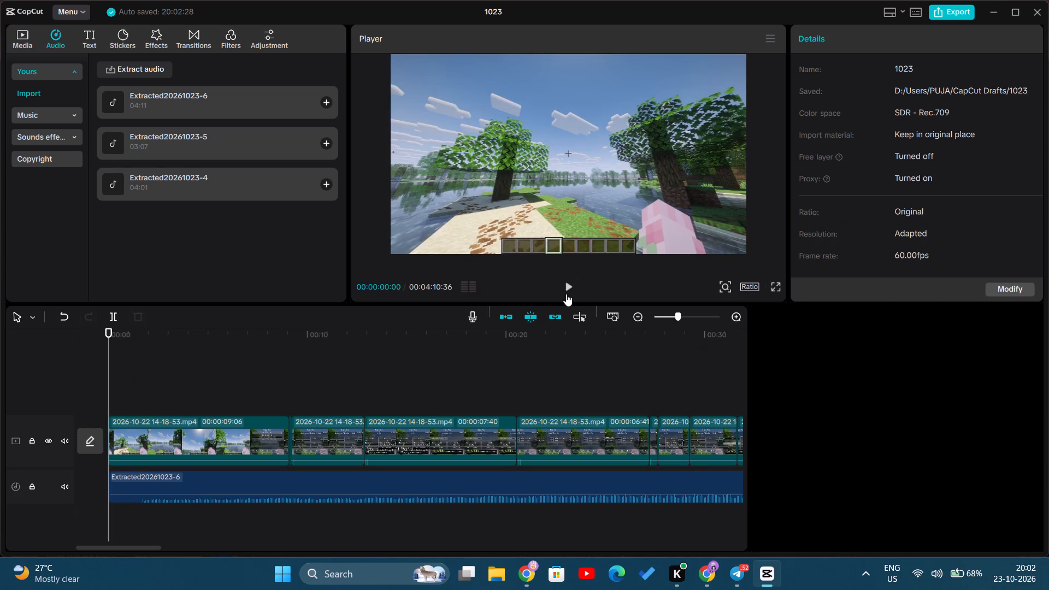
pyautogui.click(565, 293)
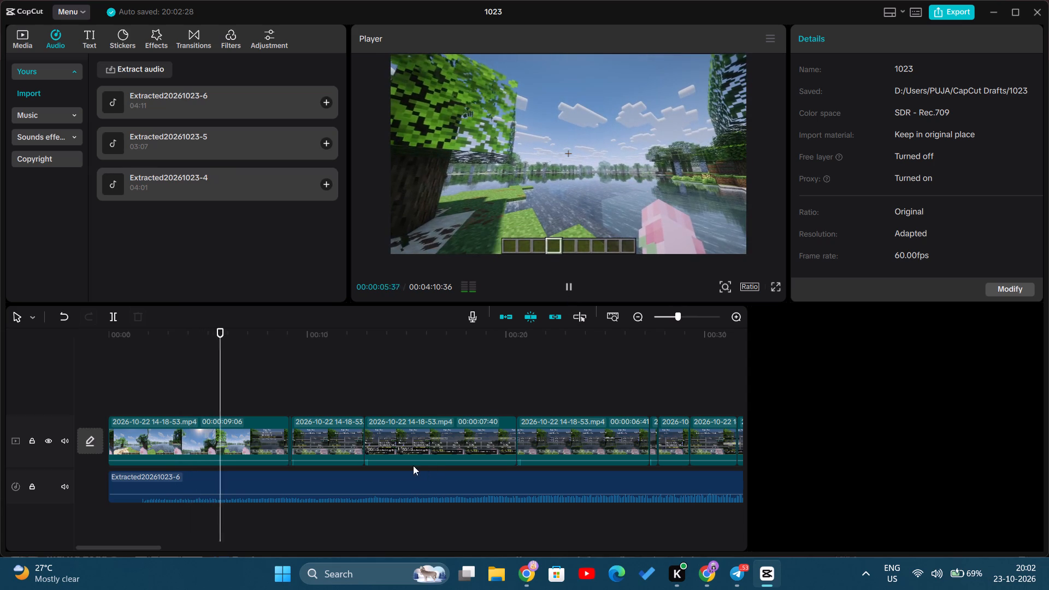
pyautogui.moveTo(249, 400); pyautogui.dragTo(340, 405)
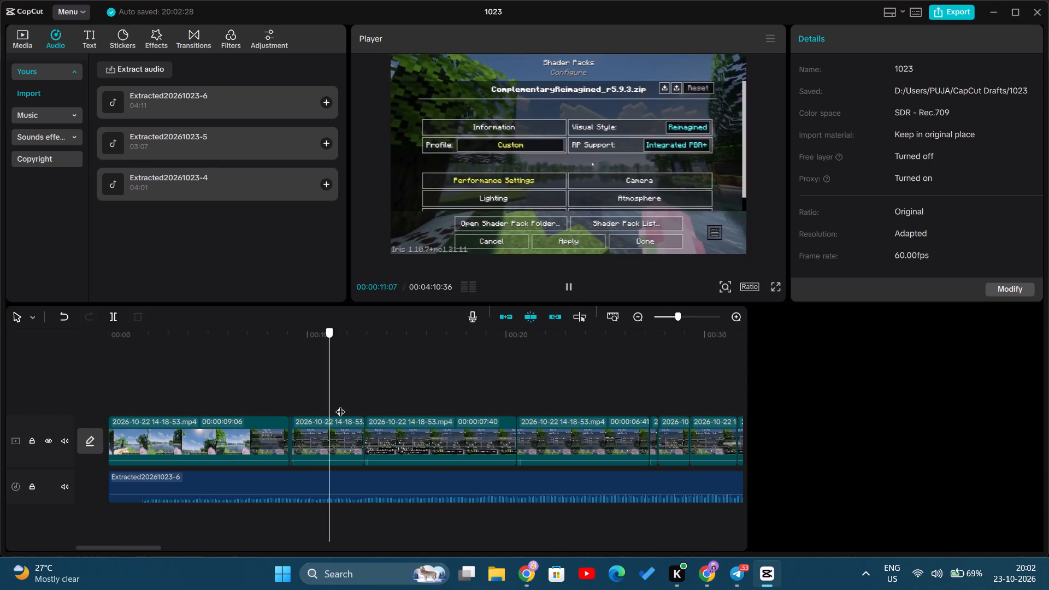
pyautogui.moveTo(340, 405); pyautogui.dragTo(368, 406)
pyautogui.click(570, 293)
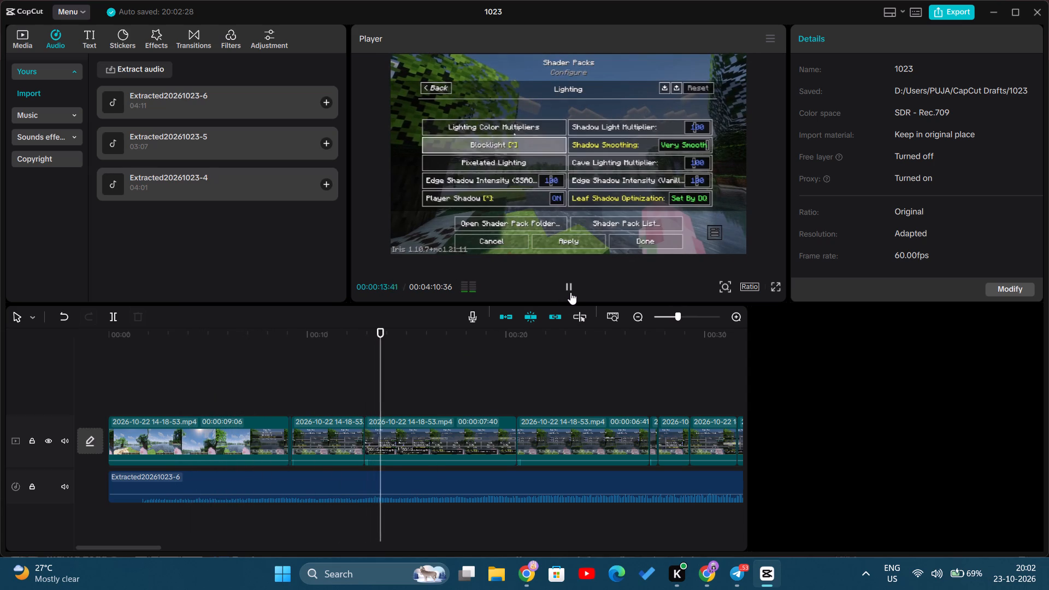
pyautogui.moveTo(406, 388); pyautogui.dragTo(660, 373)
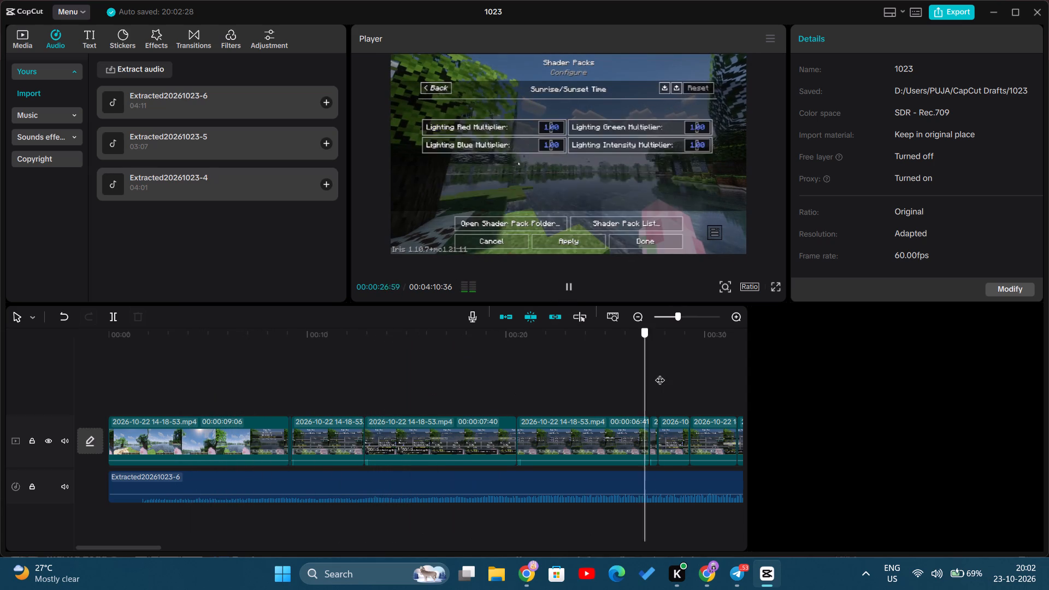
pyautogui.moveTo(660, 373); pyautogui.dragTo(727, 373)
pyautogui.click(575, 290)
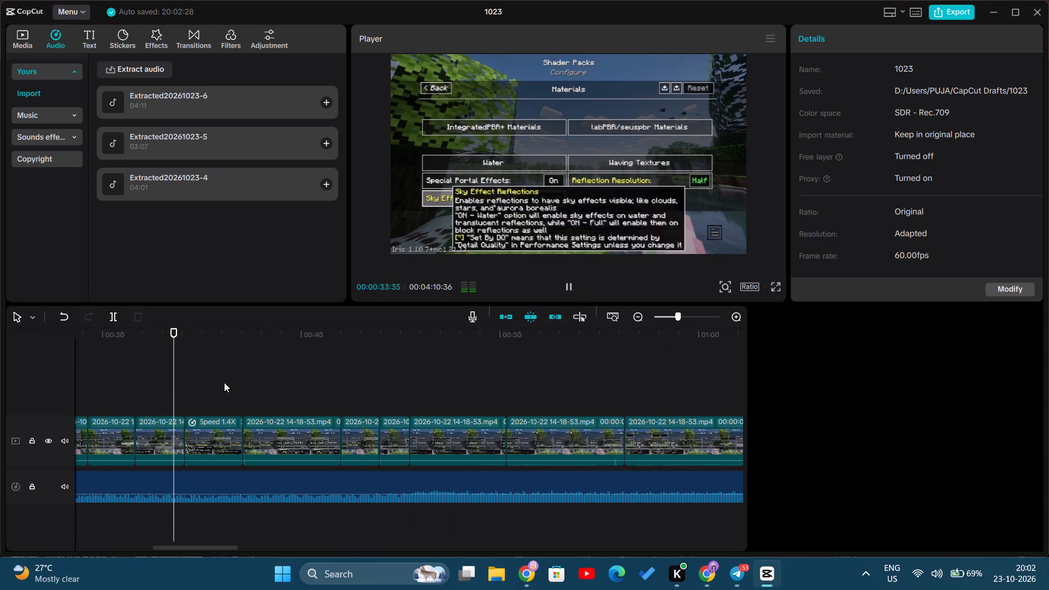
pyautogui.click(388, 381)
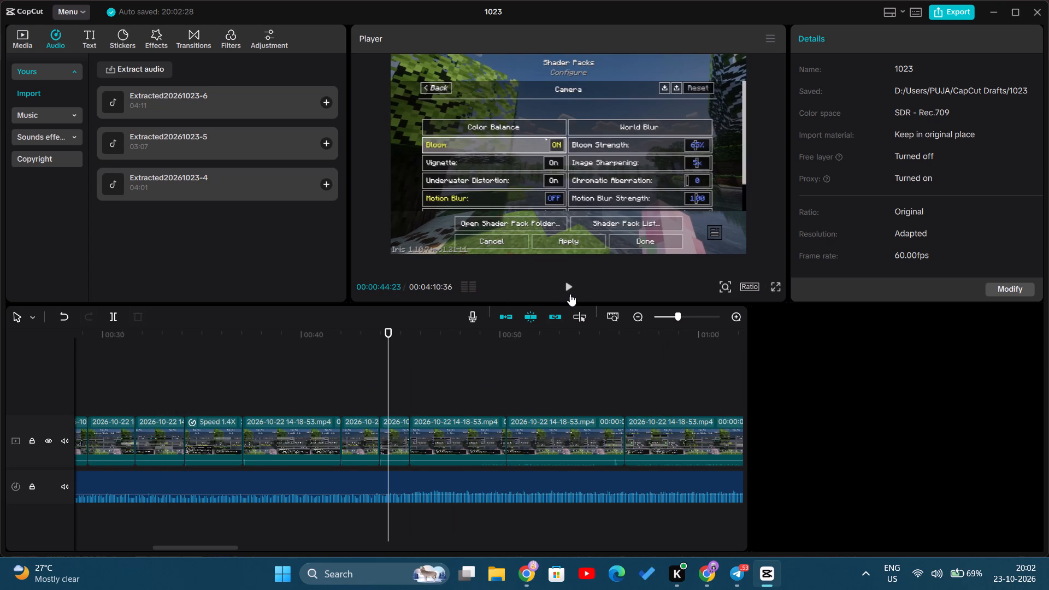
pyautogui.click(571, 293)
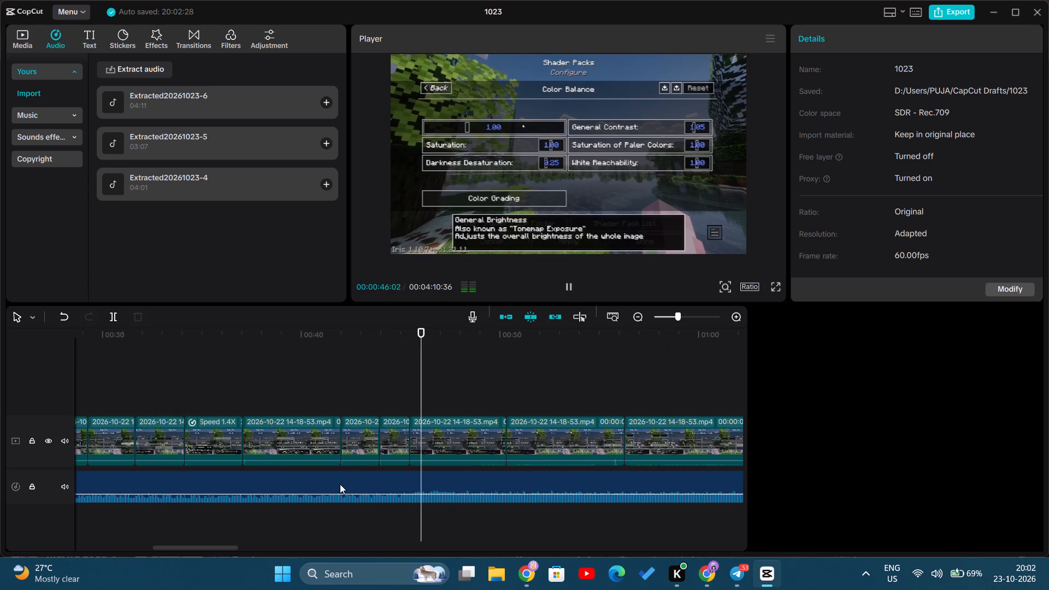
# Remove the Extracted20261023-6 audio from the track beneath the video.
pyautogui.click(336, 482)
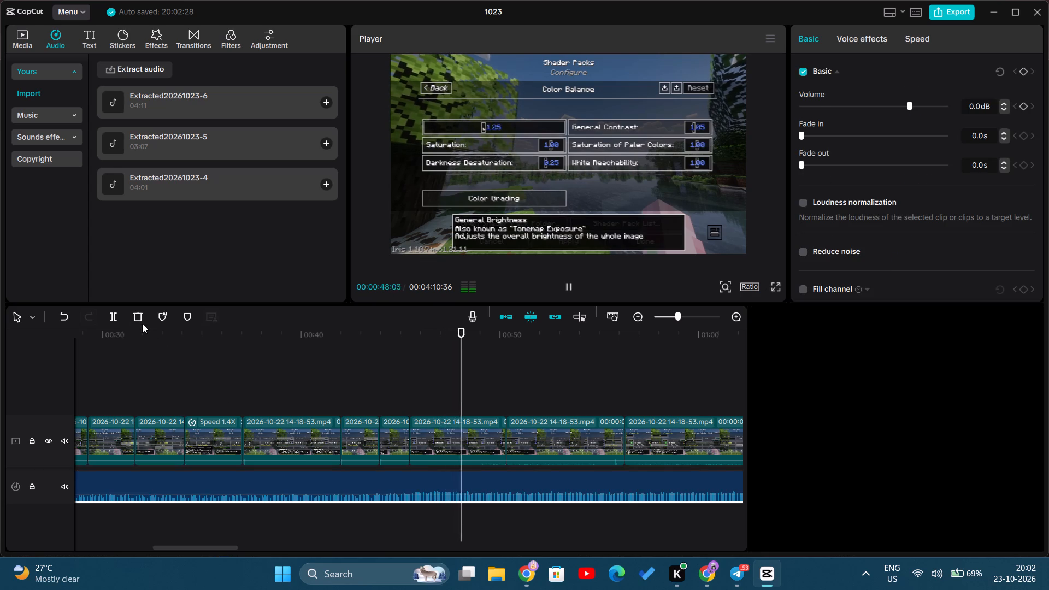
pyautogui.click(141, 322)
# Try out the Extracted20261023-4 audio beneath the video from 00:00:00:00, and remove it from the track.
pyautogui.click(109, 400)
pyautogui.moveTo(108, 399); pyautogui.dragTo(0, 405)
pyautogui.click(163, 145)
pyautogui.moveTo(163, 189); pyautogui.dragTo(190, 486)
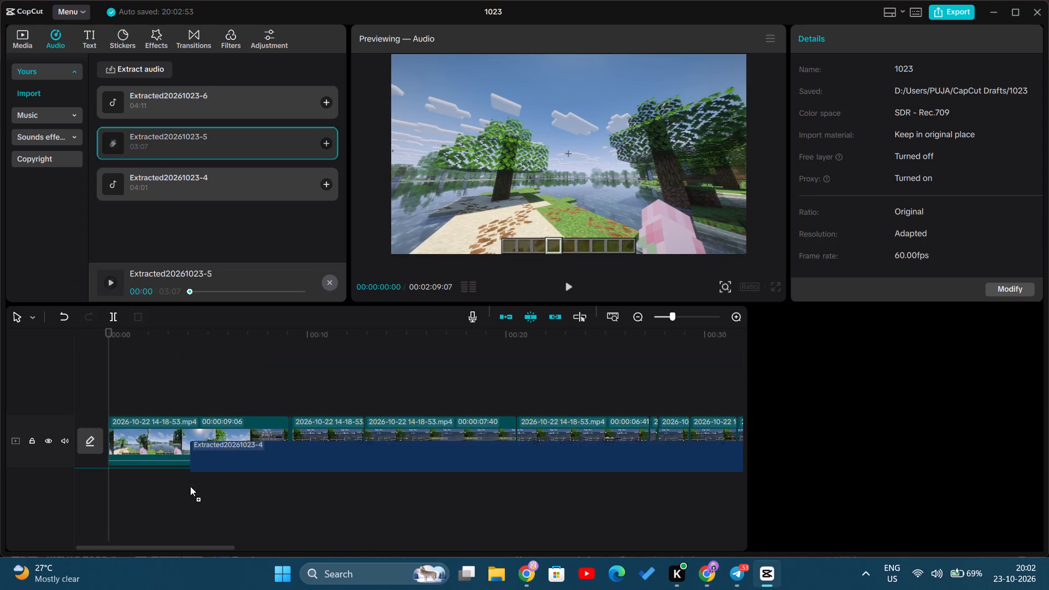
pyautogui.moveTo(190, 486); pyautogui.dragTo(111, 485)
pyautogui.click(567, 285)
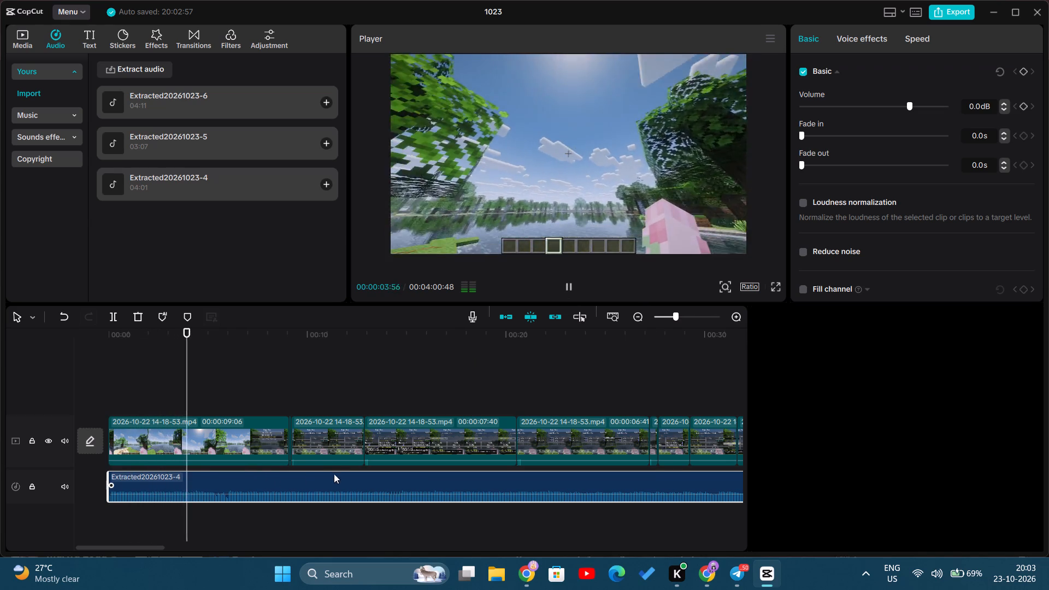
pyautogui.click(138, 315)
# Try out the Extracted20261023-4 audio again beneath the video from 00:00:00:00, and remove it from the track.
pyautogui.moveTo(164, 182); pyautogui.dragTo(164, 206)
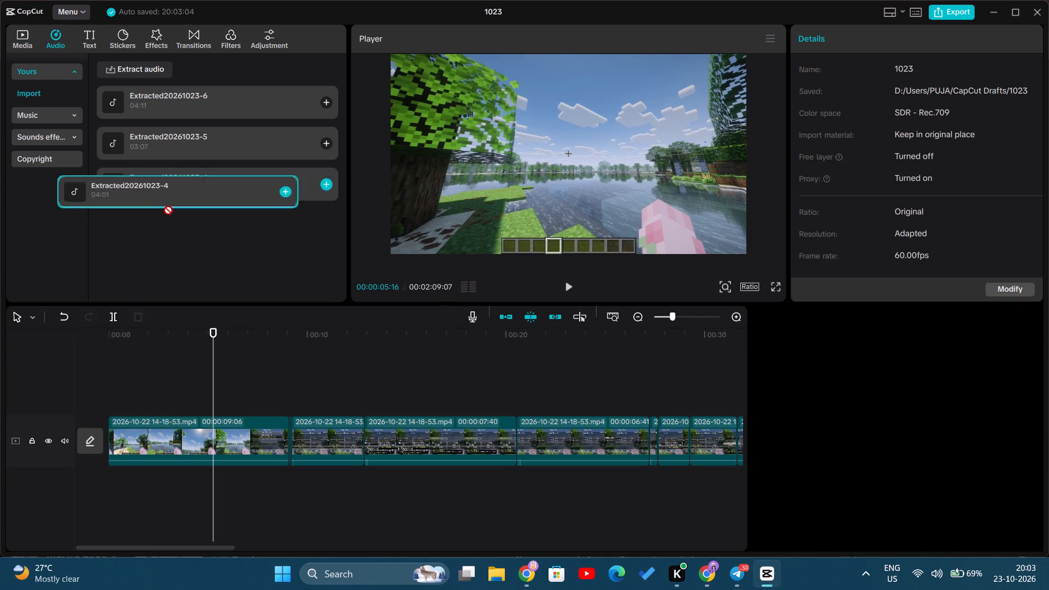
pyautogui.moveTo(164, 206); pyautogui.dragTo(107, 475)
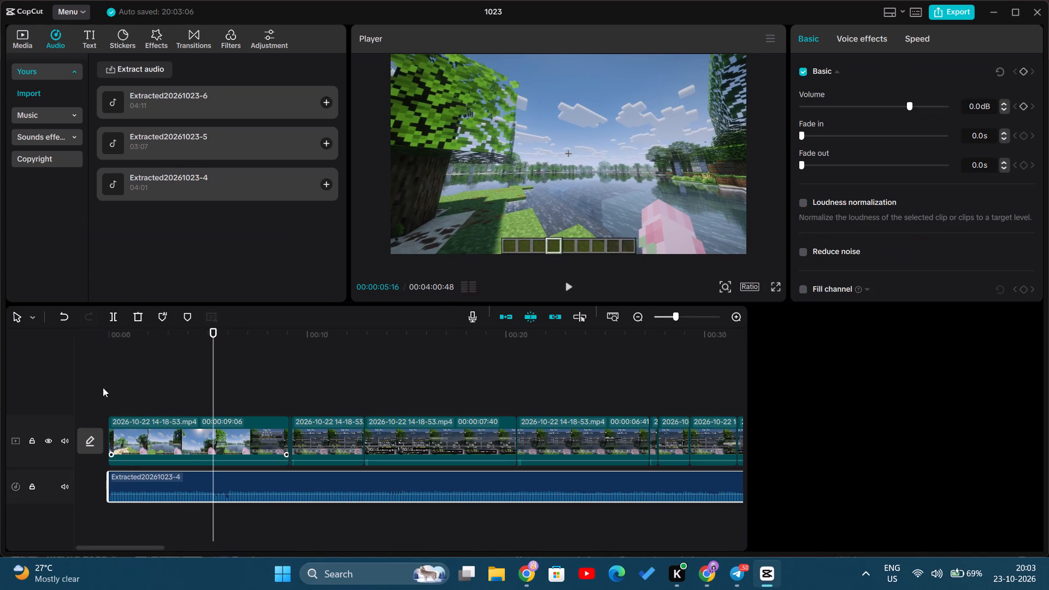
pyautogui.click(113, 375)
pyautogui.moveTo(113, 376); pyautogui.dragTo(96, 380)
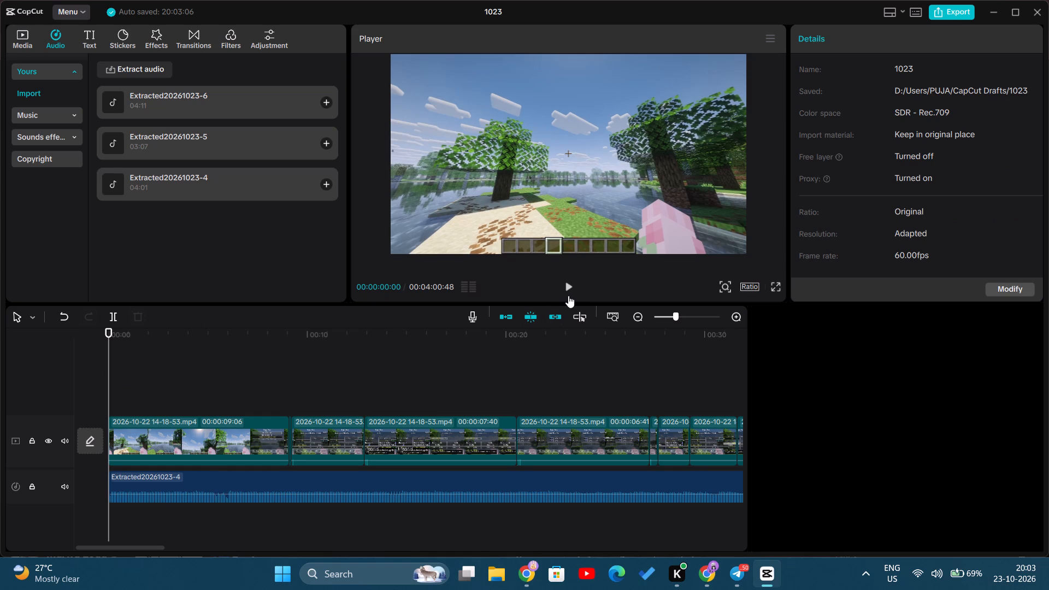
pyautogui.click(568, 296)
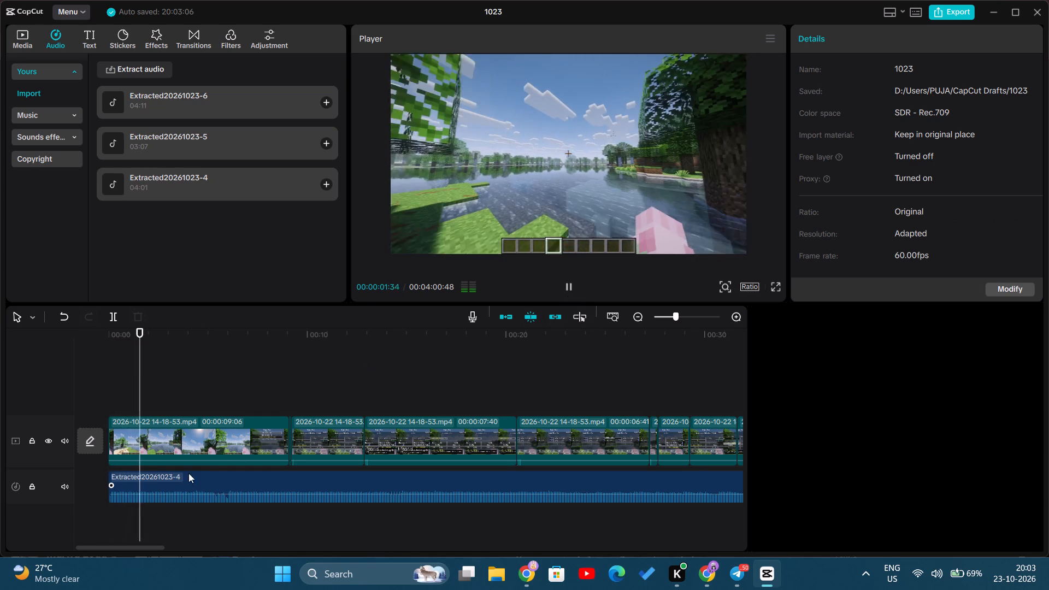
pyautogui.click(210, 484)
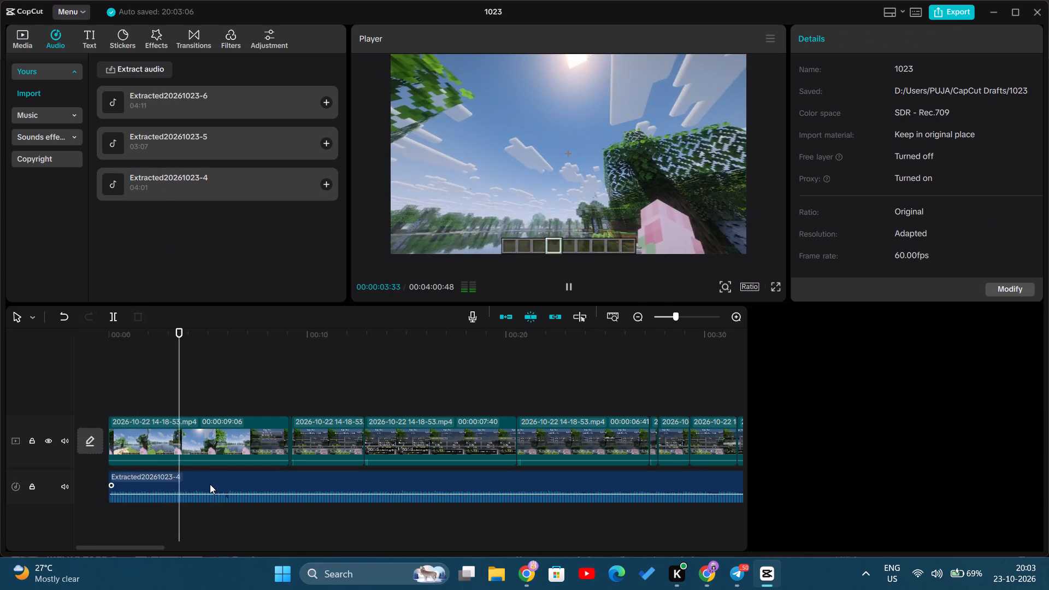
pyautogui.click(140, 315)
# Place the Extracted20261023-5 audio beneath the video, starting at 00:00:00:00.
pyautogui.moveTo(150, 149); pyautogui.dragTo(186, 446)
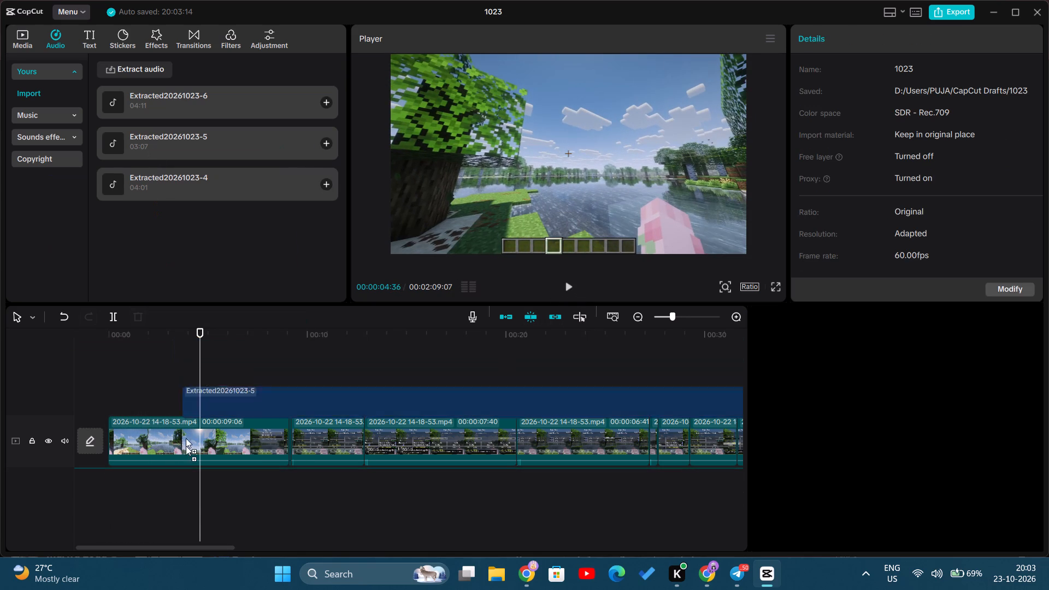
pyautogui.moveTo(186, 446); pyautogui.dragTo(110, 486)
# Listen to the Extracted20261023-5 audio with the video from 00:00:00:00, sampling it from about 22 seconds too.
pyautogui.click(118, 388)
pyautogui.moveTo(118, 387); pyautogui.dragTo(116, 387)
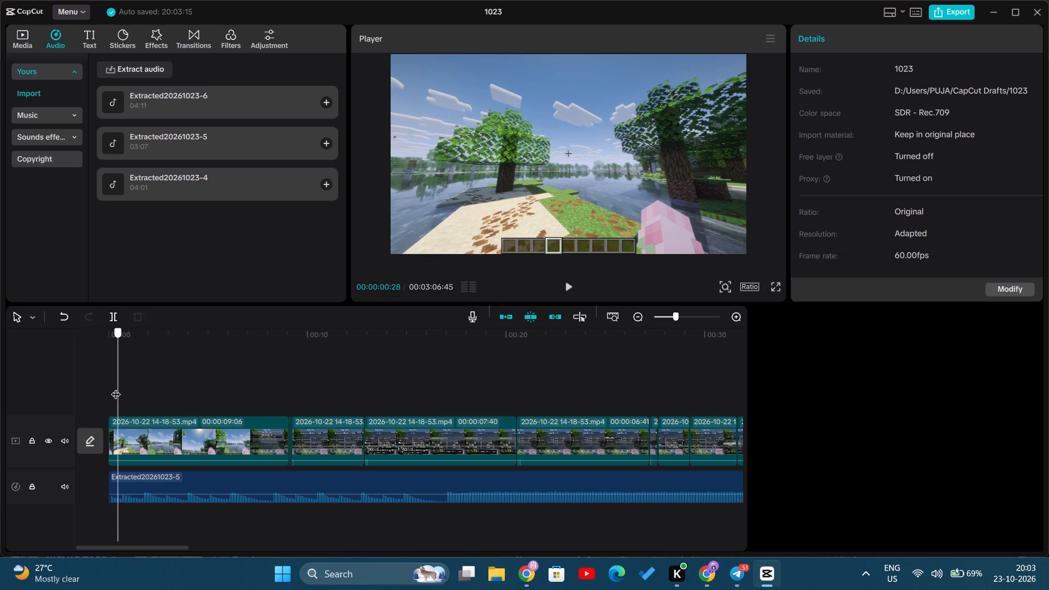
pyautogui.moveTo(116, 387); pyautogui.dragTo(109, 387)
pyautogui.click(568, 286)
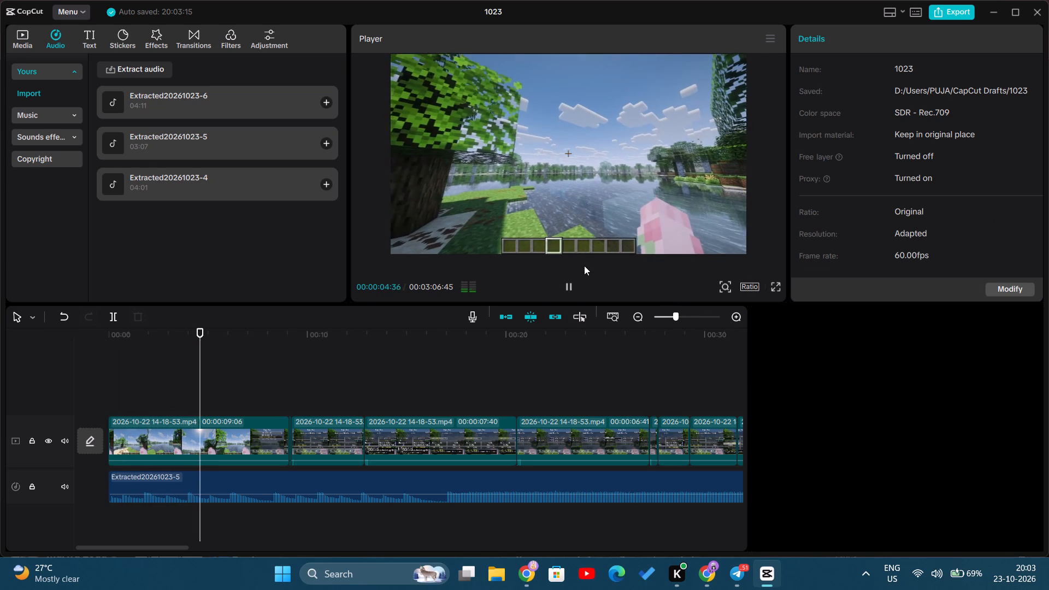
pyautogui.click(542, 370)
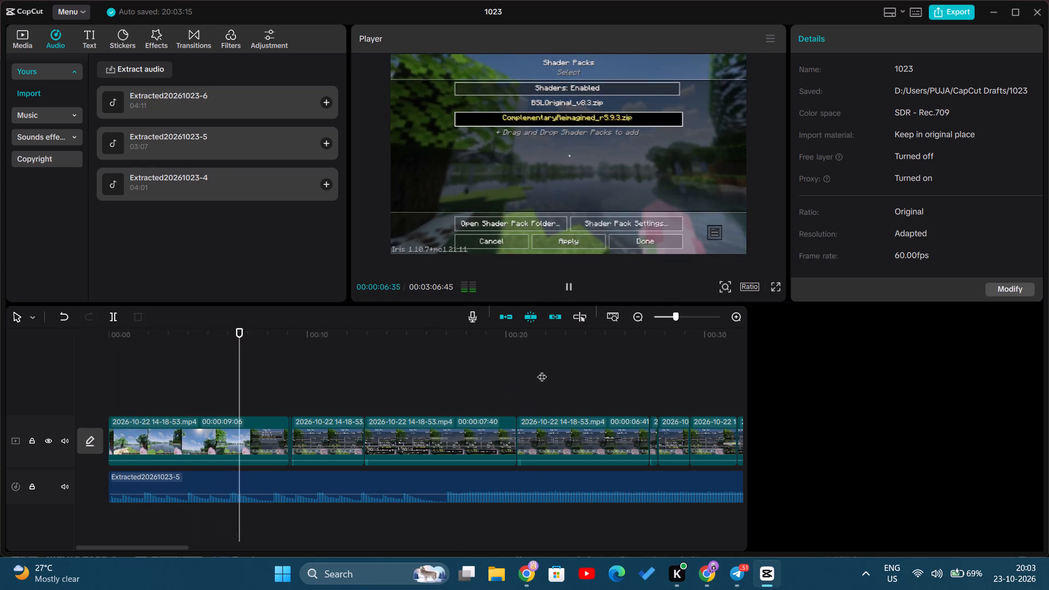
pyautogui.click(566, 282)
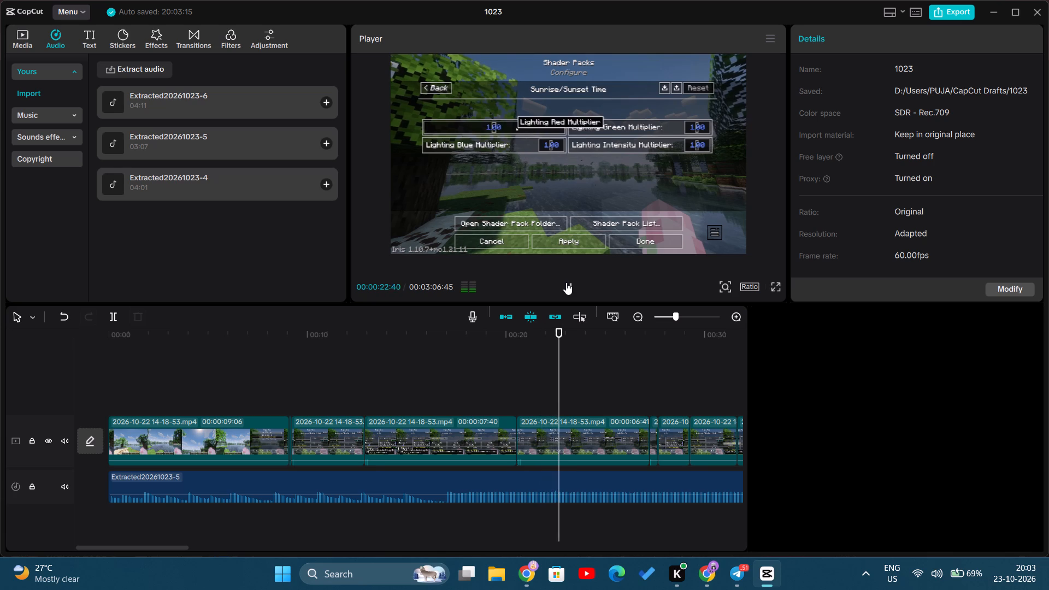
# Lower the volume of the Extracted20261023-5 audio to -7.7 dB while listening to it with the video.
pyautogui.click(562, 489)
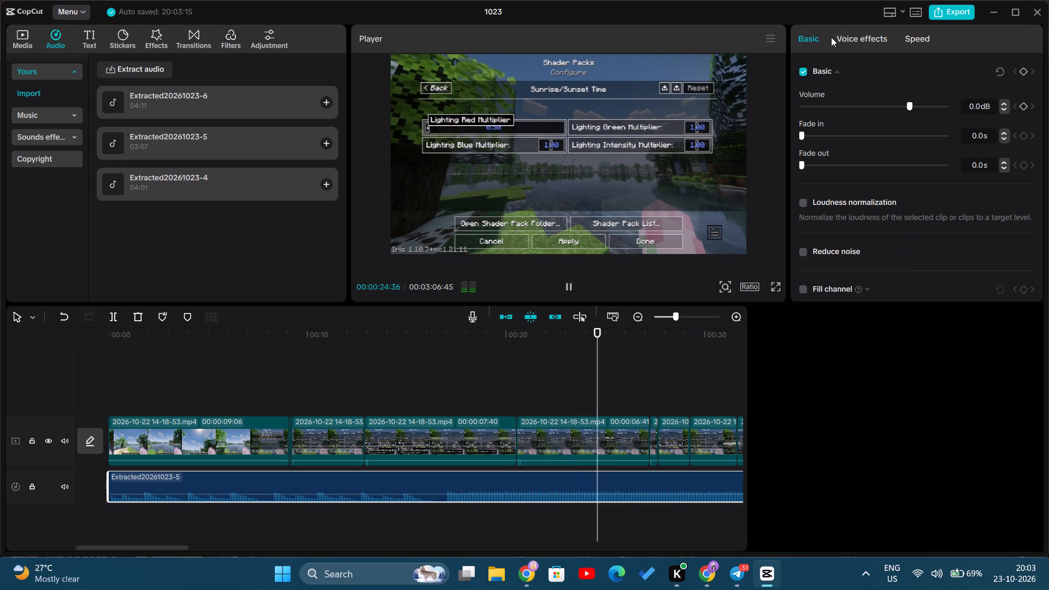
pyautogui.click(902, 107)
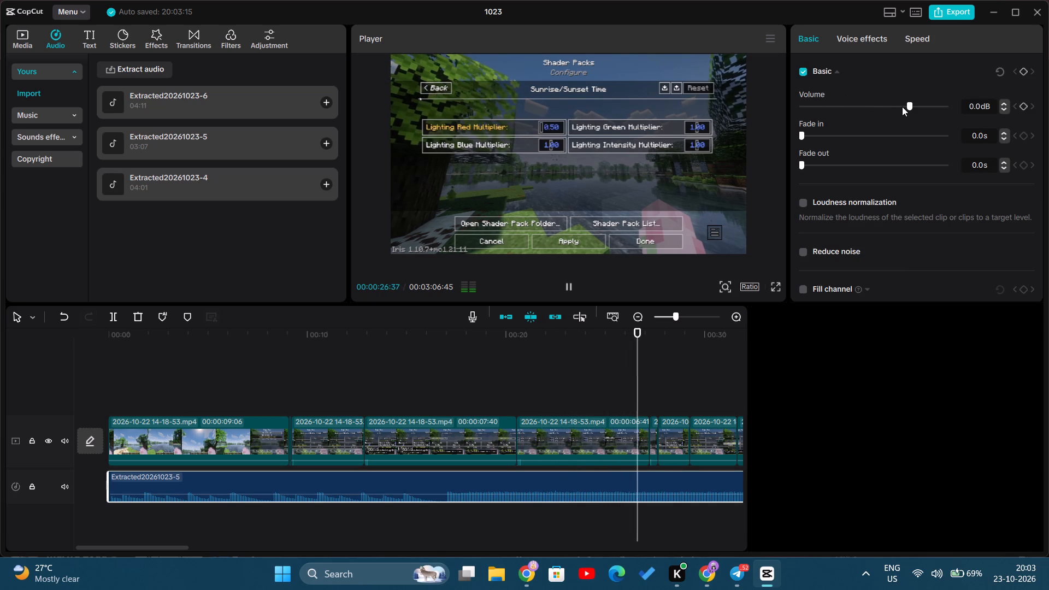
pyautogui.moveTo(901, 107); pyautogui.dragTo(897, 107)
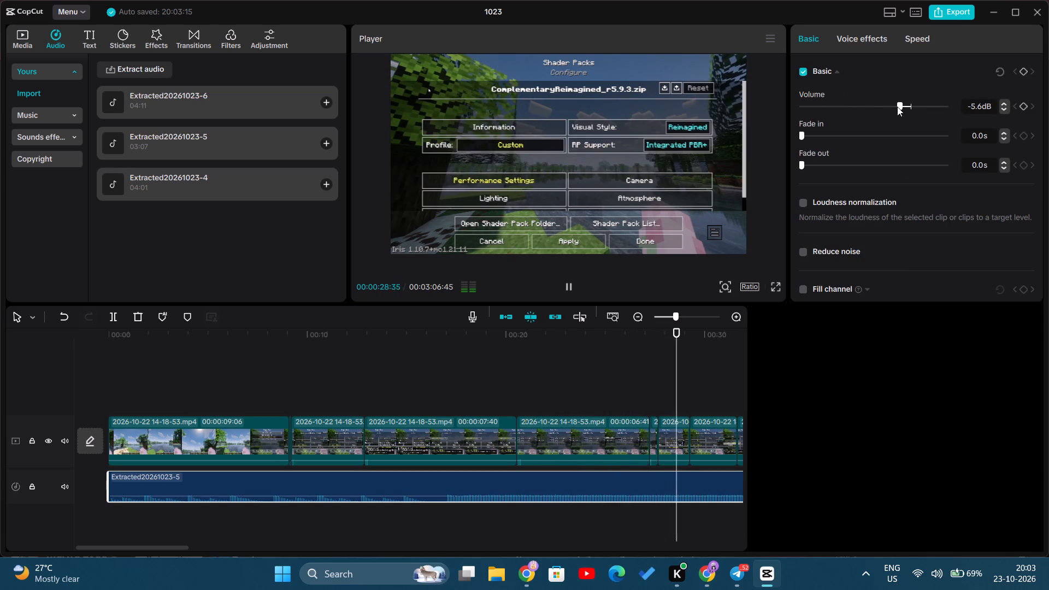
pyautogui.moveTo(897, 107); pyautogui.dragTo(893, 107)
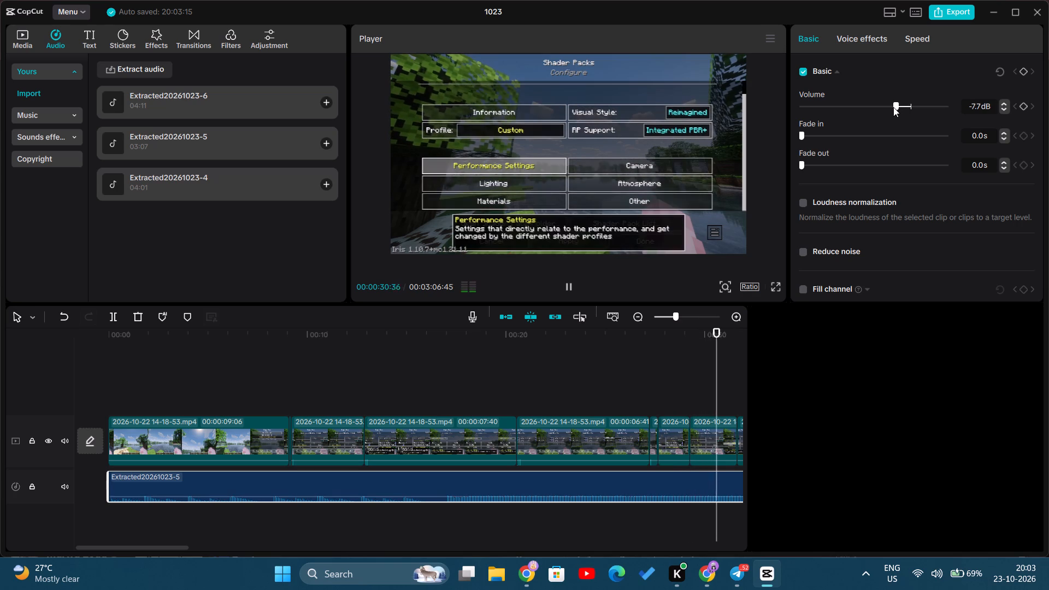
pyautogui.moveTo(893, 107); pyautogui.dragTo(896, 109)
pyautogui.moveTo(896, 109); pyautogui.dragTo(895, 109)
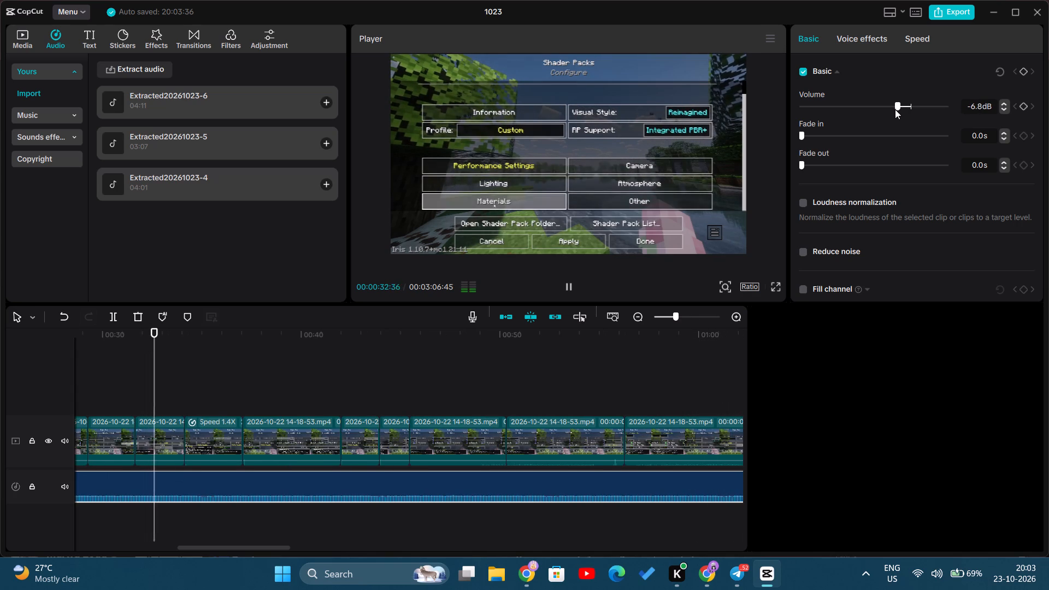
pyautogui.moveTo(895, 109); pyautogui.dragTo(893, 109)
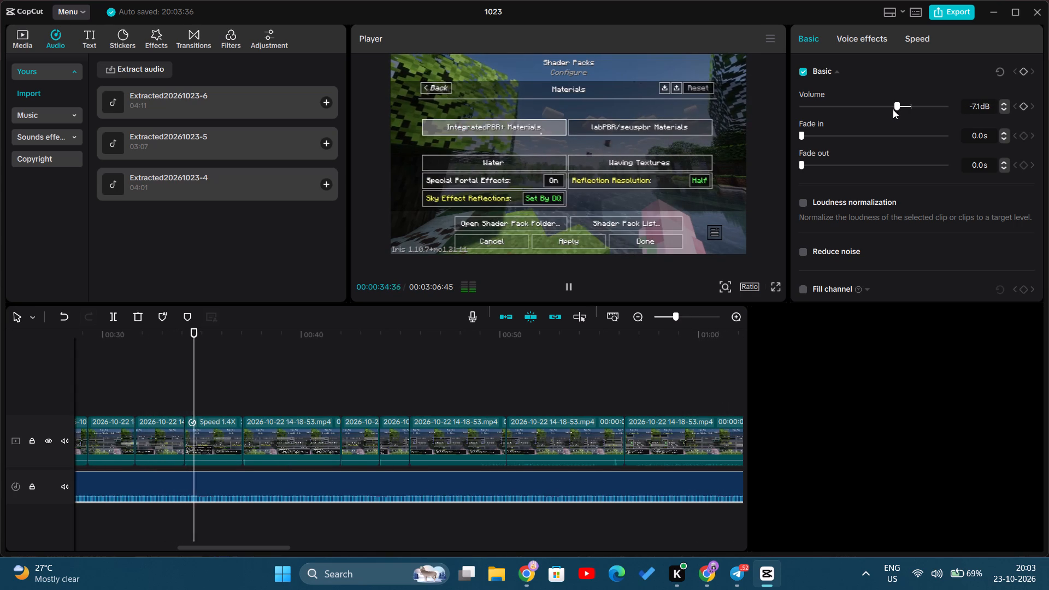
pyautogui.moveTo(893, 109); pyautogui.dragTo(871, 111)
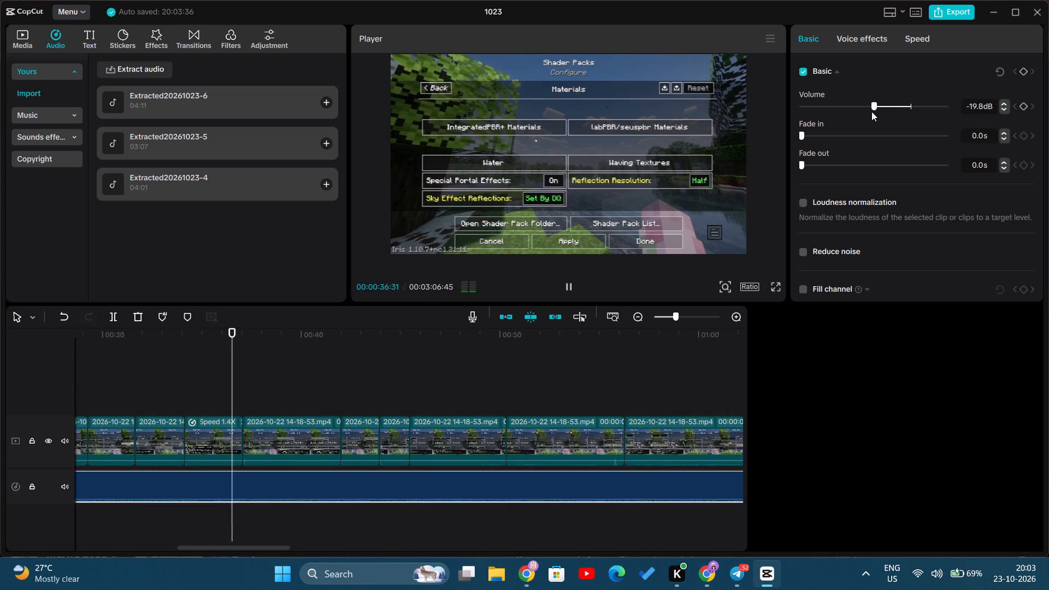
pyautogui.moveTo(871, 111); pyautogui.dragTo(882, 124)
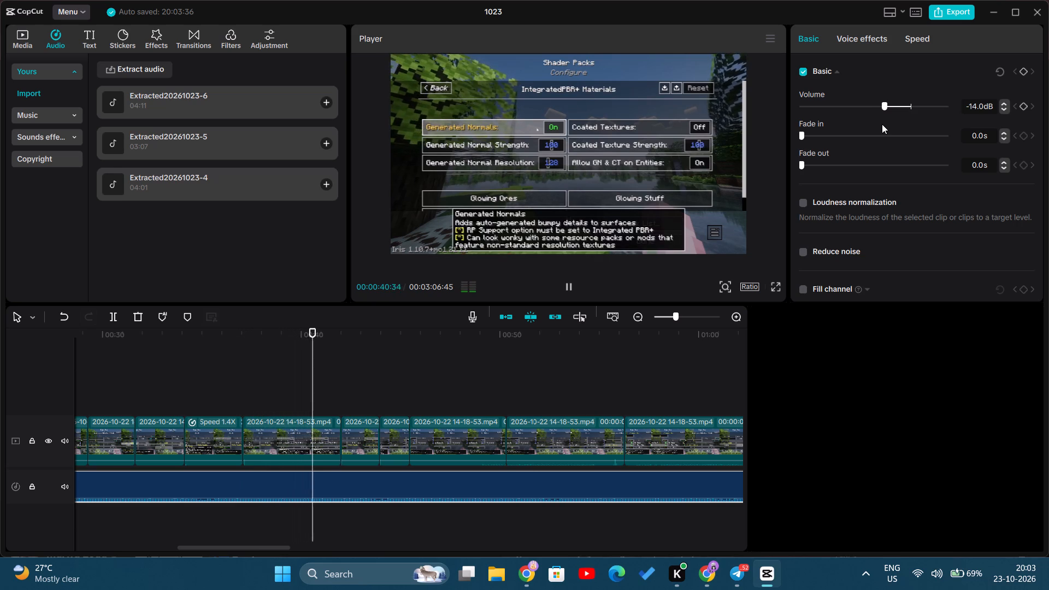
pyautogui.moveTo(882, 124); pyautogui.dragTo(889, 126)
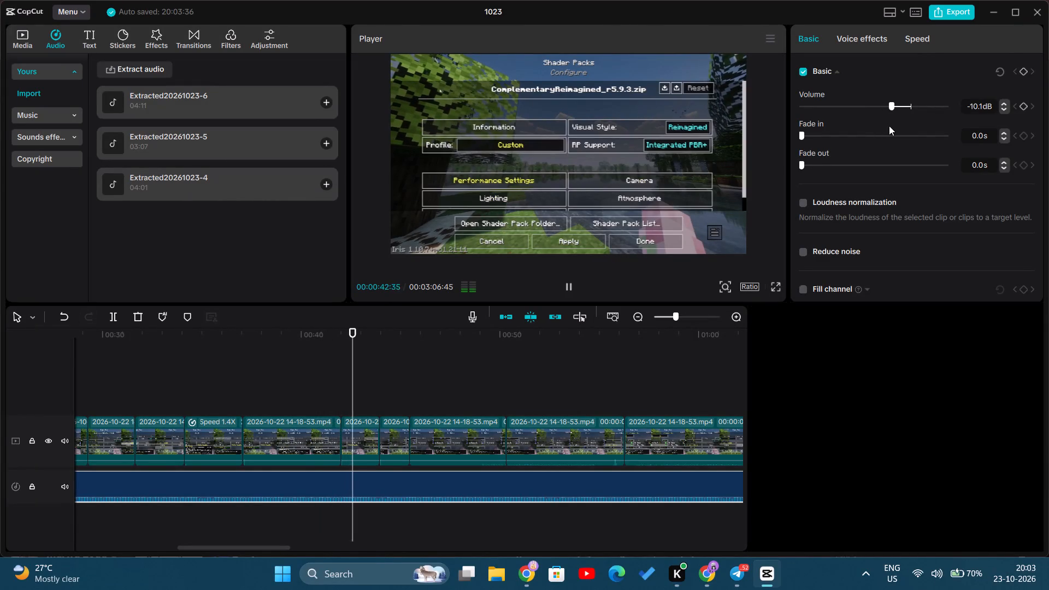
pyautogui.moveTo(889, 126); pyautogui.dragTo(890, 126)
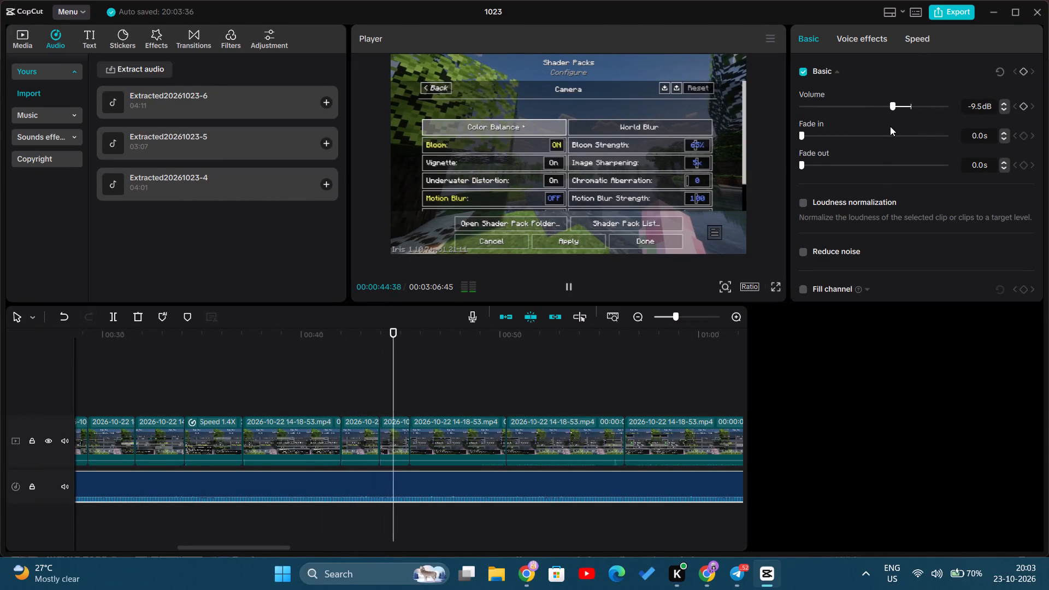
pyautogui.moveTo(890, 126); pyautogui.dragTo(894, 128)
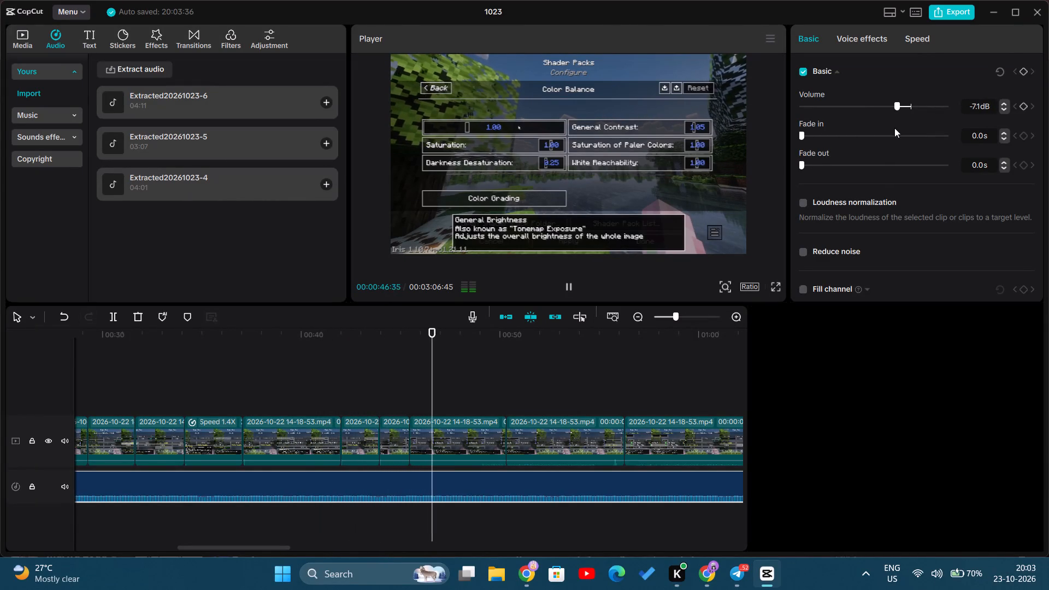
pyautogui.moveTo(894, 128); pyautogui.dragTo(893, 128)
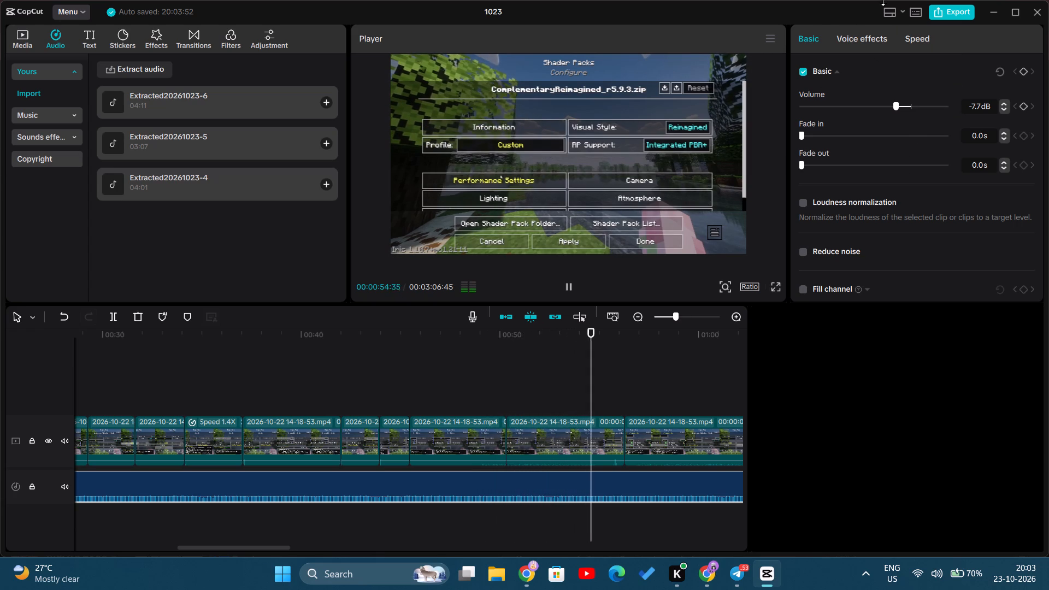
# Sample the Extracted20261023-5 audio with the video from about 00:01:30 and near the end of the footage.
pyautogui.click(663, 384)
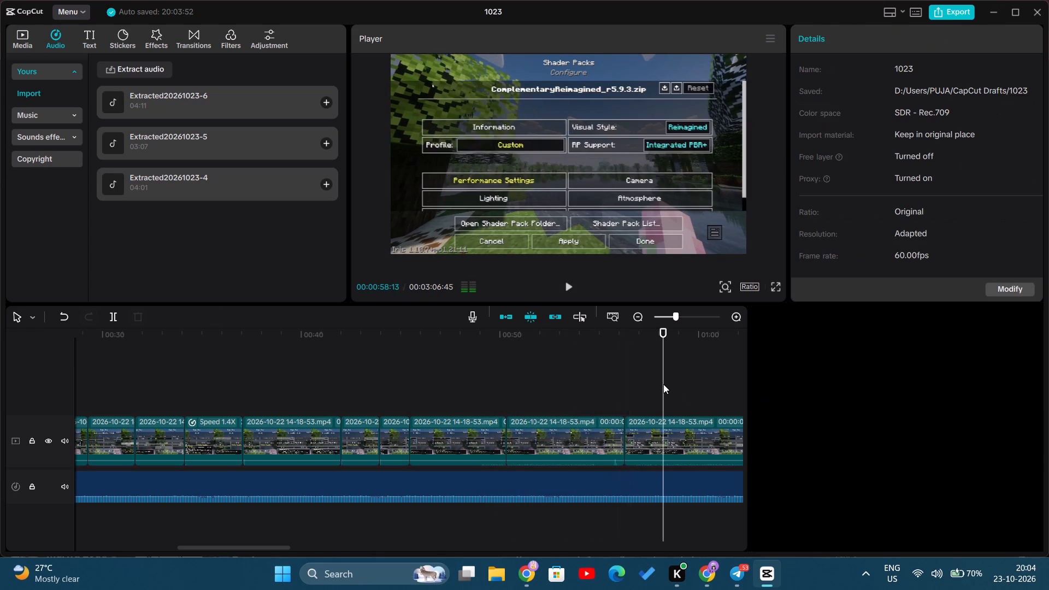
pyautogui.moveTo(663, 384); pyautogui.dragTo(671, 392)
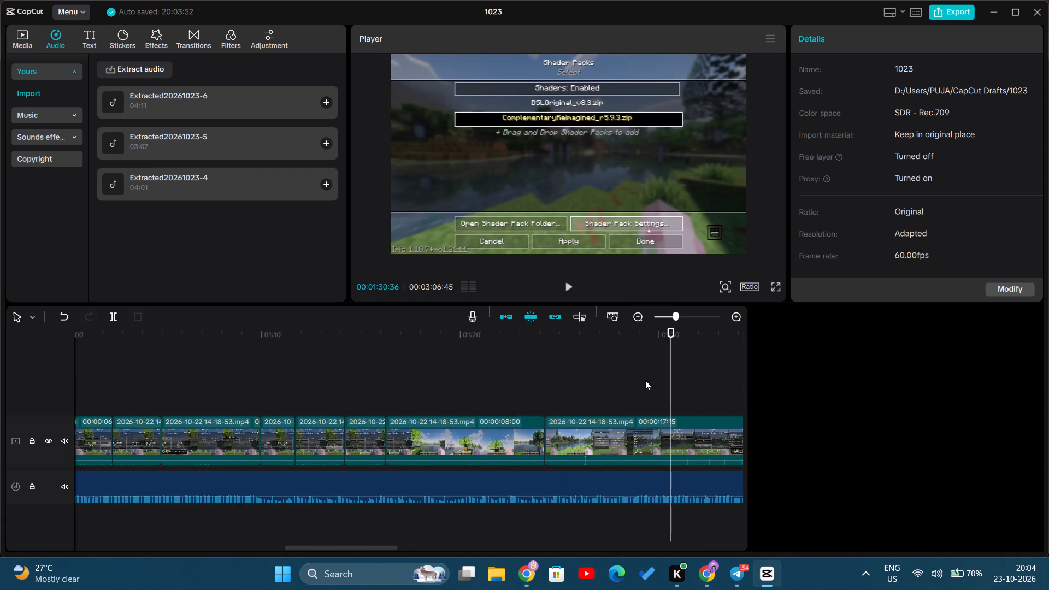
pyautogui.click(573, 287)
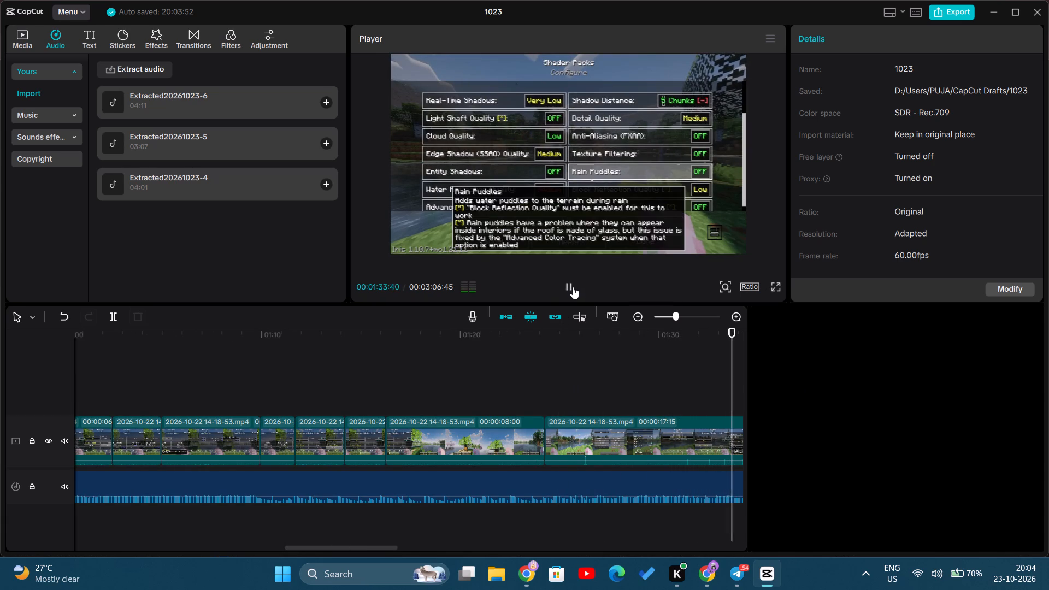
pyautogui.click(676, 388)
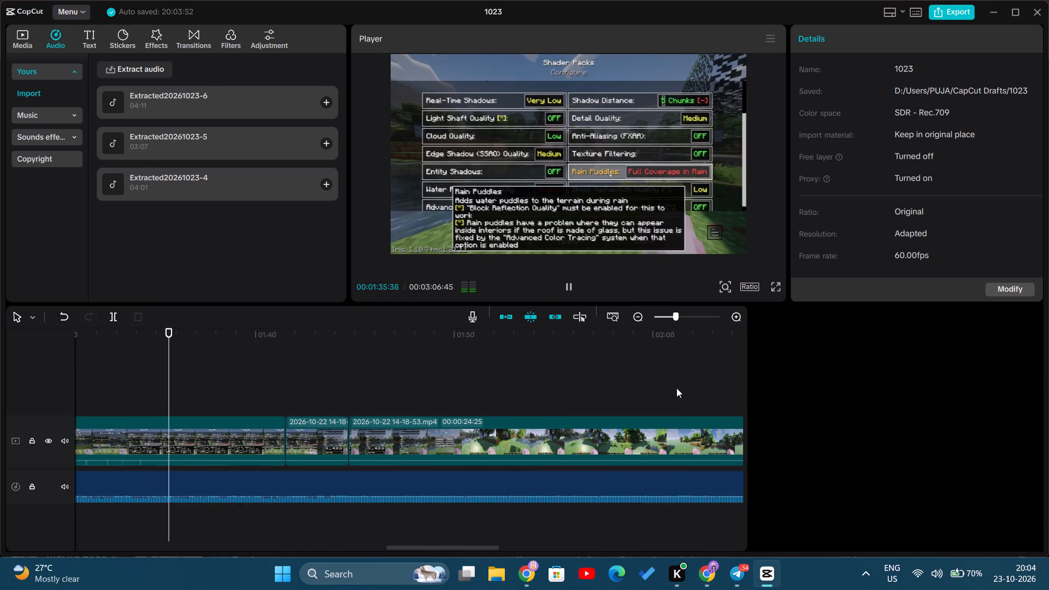
pyautogui.click(563, 285)
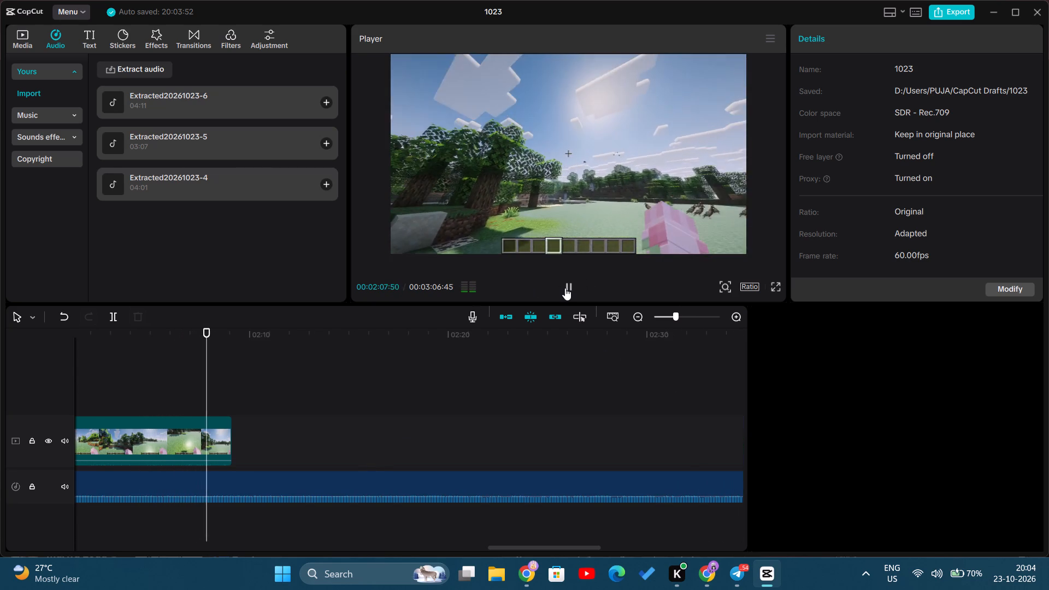
pyautogui.click(565, 288)
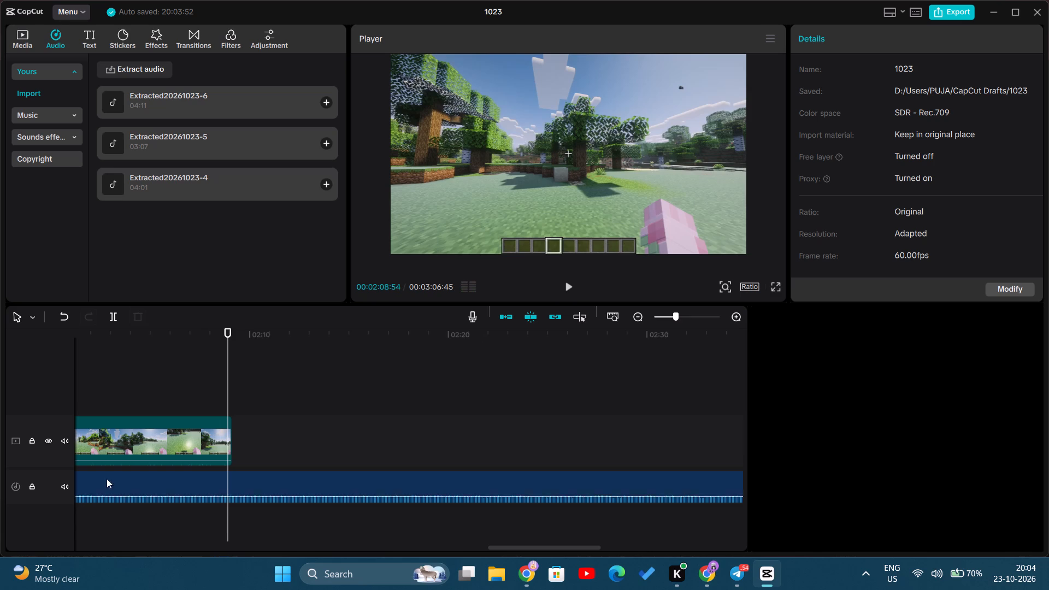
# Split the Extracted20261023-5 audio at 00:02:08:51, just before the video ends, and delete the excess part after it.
pyautogui.click(238, 486)
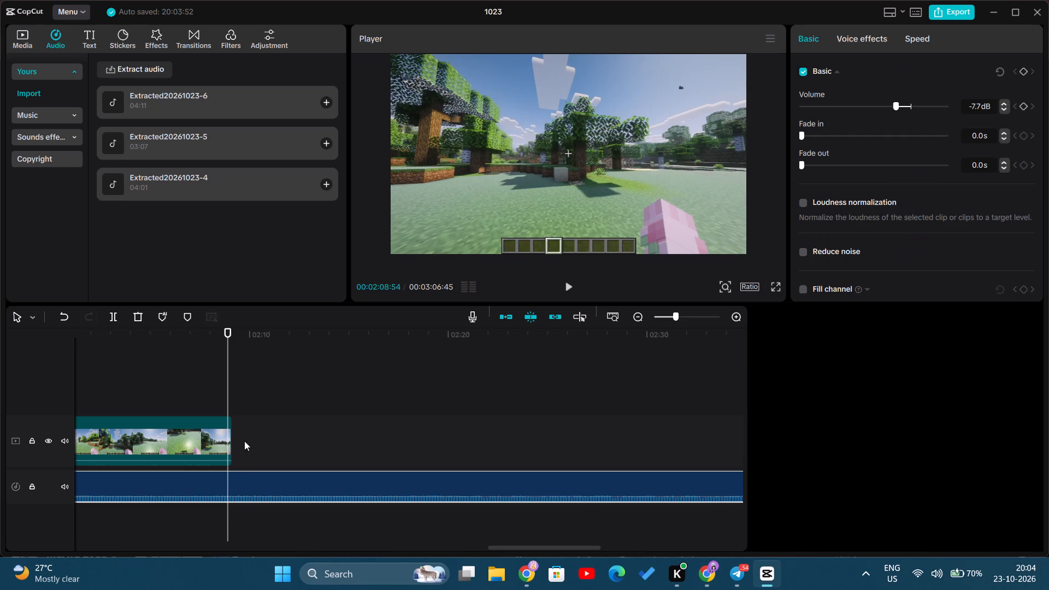
pyautogui.doubleClick(569, 287)
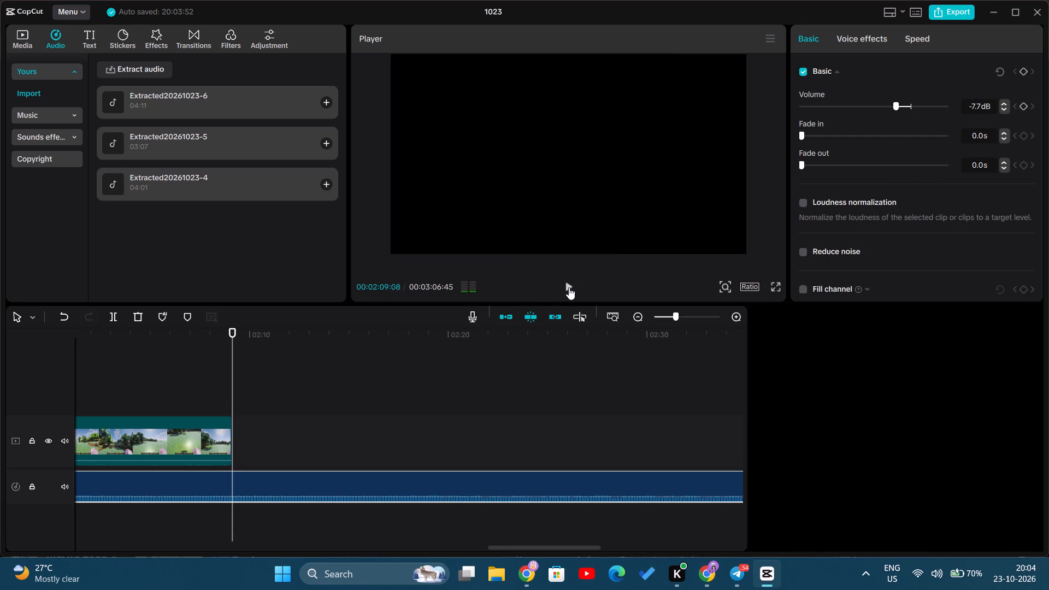
pyautogui.moveTo(233, 409); pyautogui.dragTo(231, 409)
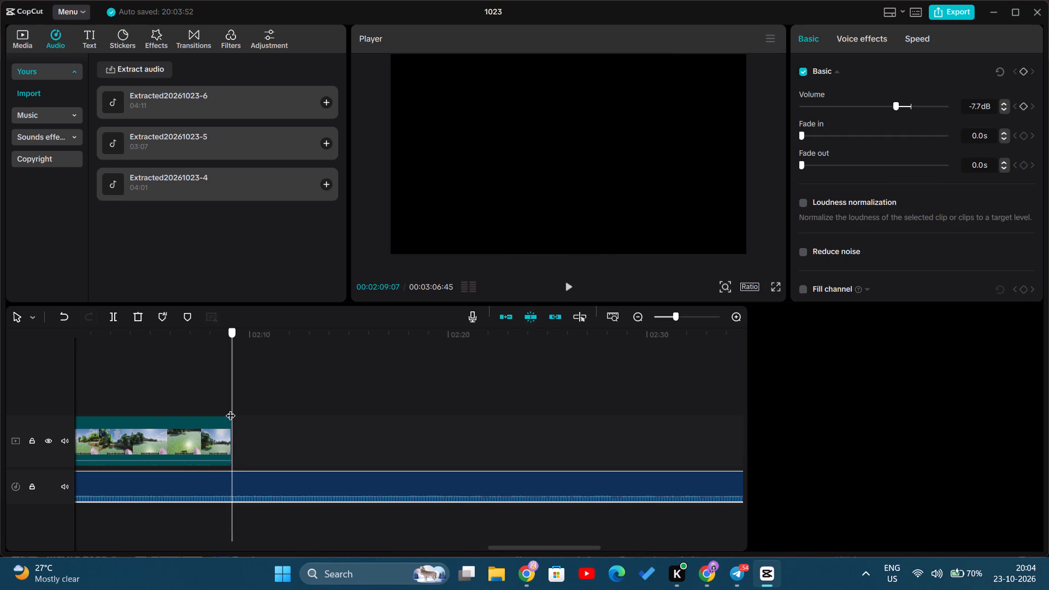
pyautogui.moveTo(231, 409); pyautogui.dragTo(225, 406)
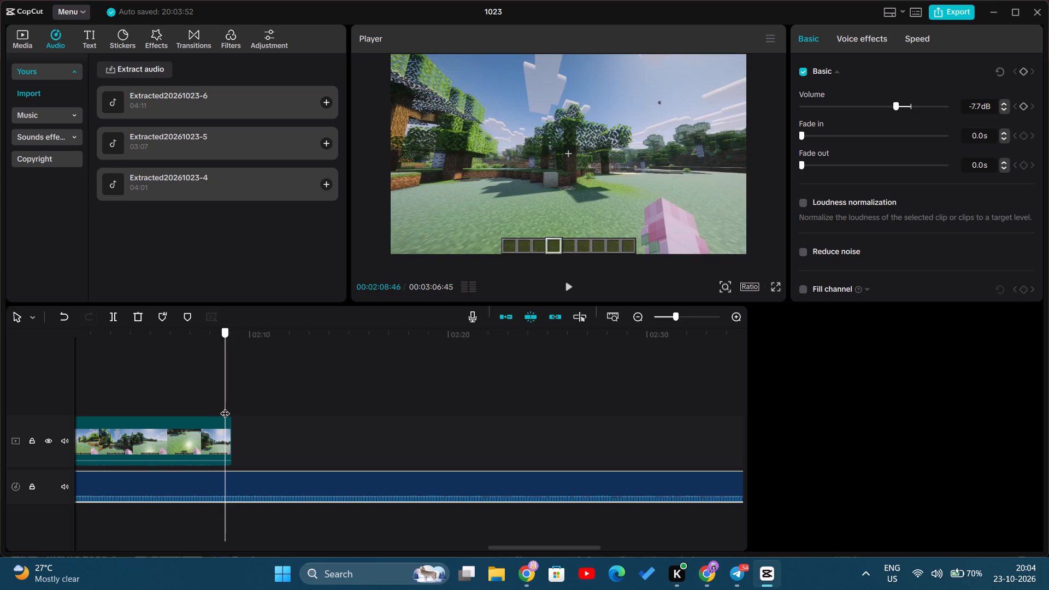
pyautogui.moveTo(225, 406); pyautogui.dragTo(227, 408)
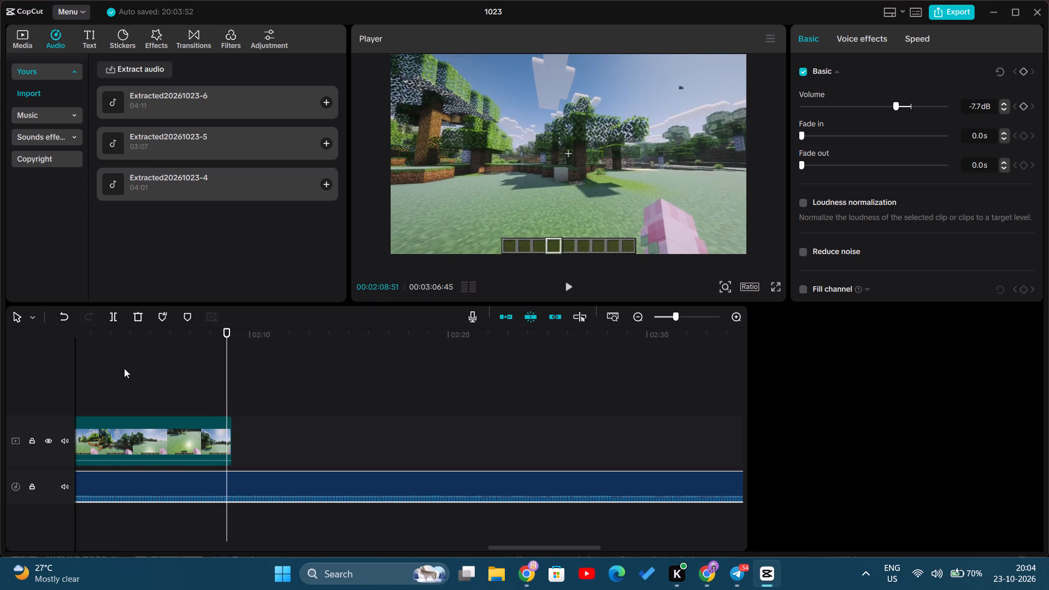
pyautogui.click(114, 324)
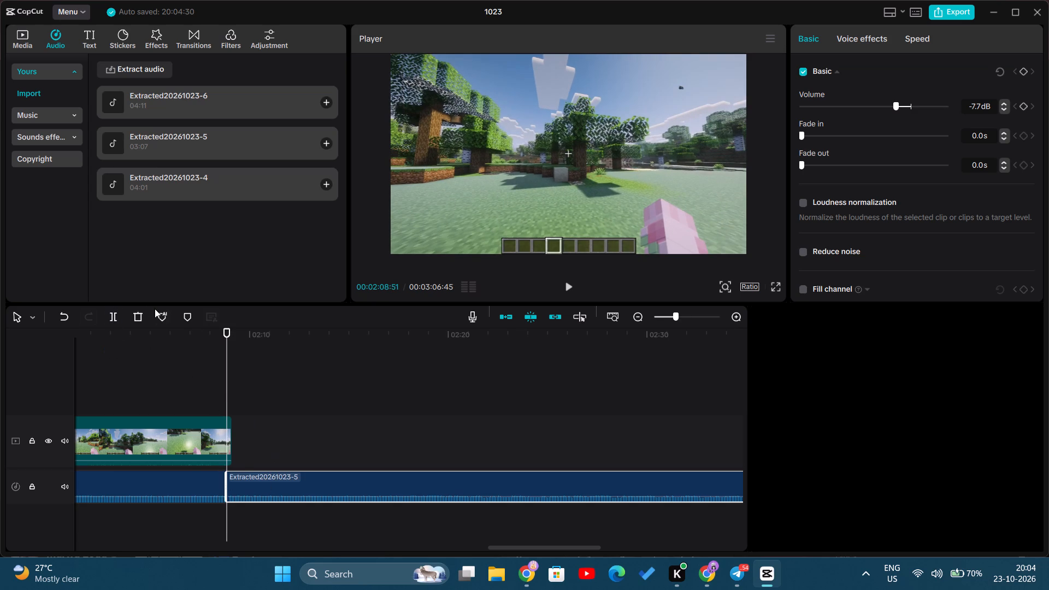
pyautogui.click(135, 317)
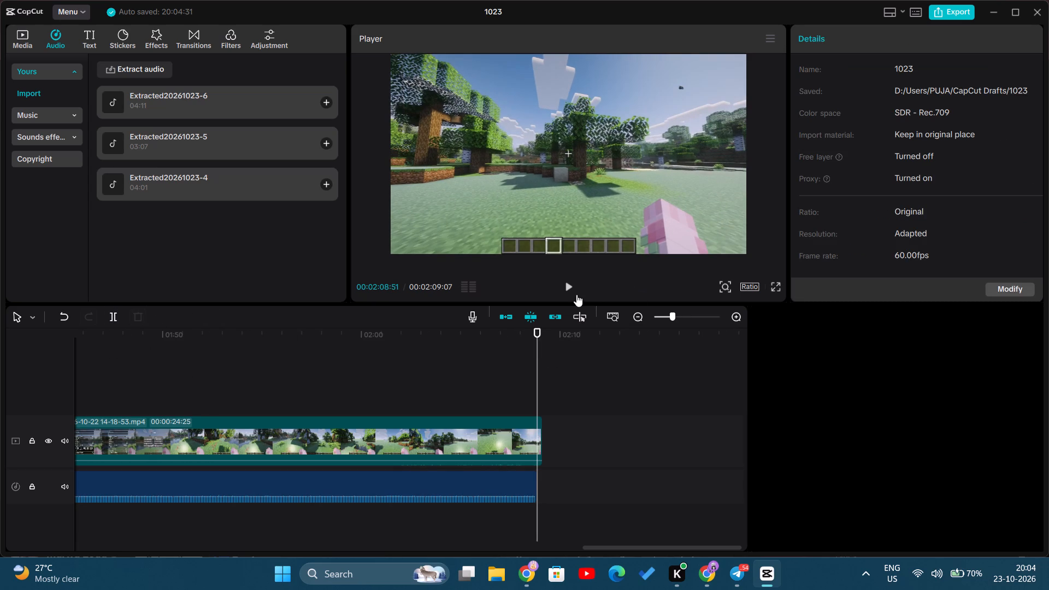
# Play the ending of the edit, and review the video with its background audio again from 00:00:00:00.
pyautogui.click(570, 286)
pyautogui.click(513, 377)
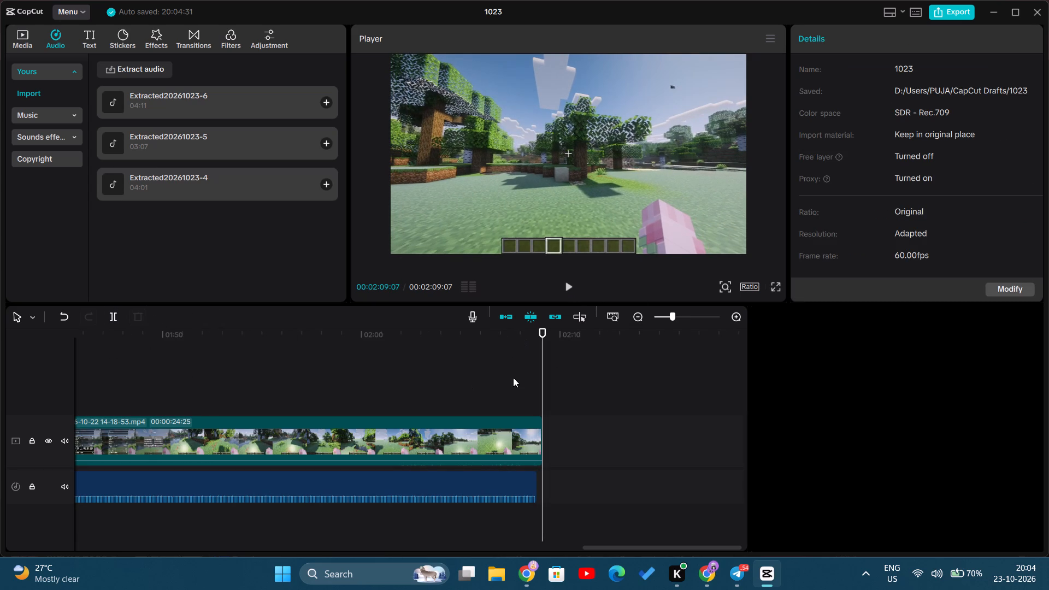
pyautogui.click(567, 288)
pyautogui.click(87, 370)
pyautogui.moveTo(91, 388); pyautogui.dragTo(8, 394)
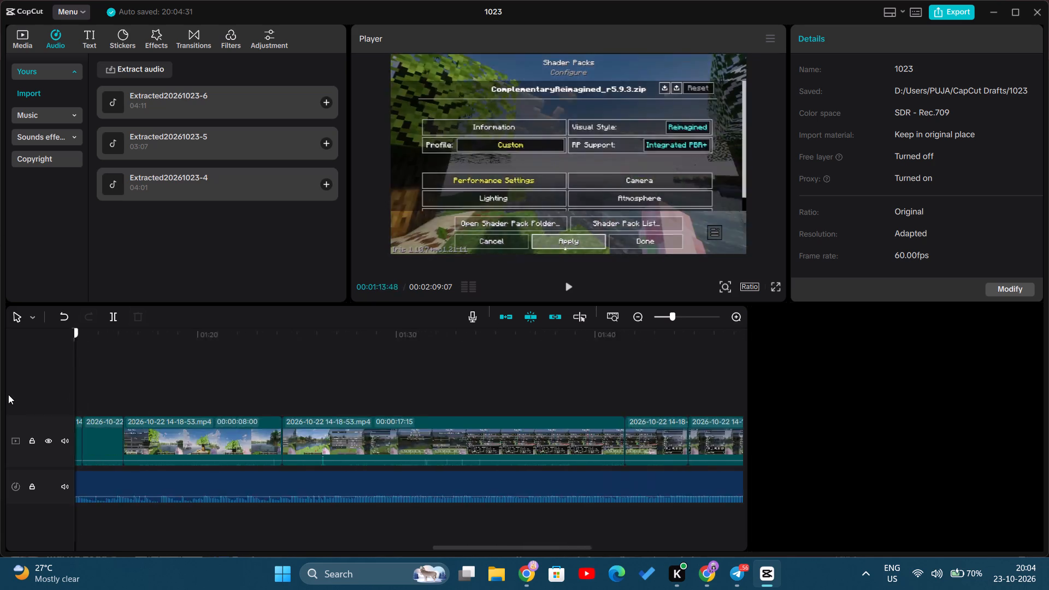
pyautogui.moveTo(8, 394); pyautogui.dragTo(99, 397)
pyautogui.click(569, 283)
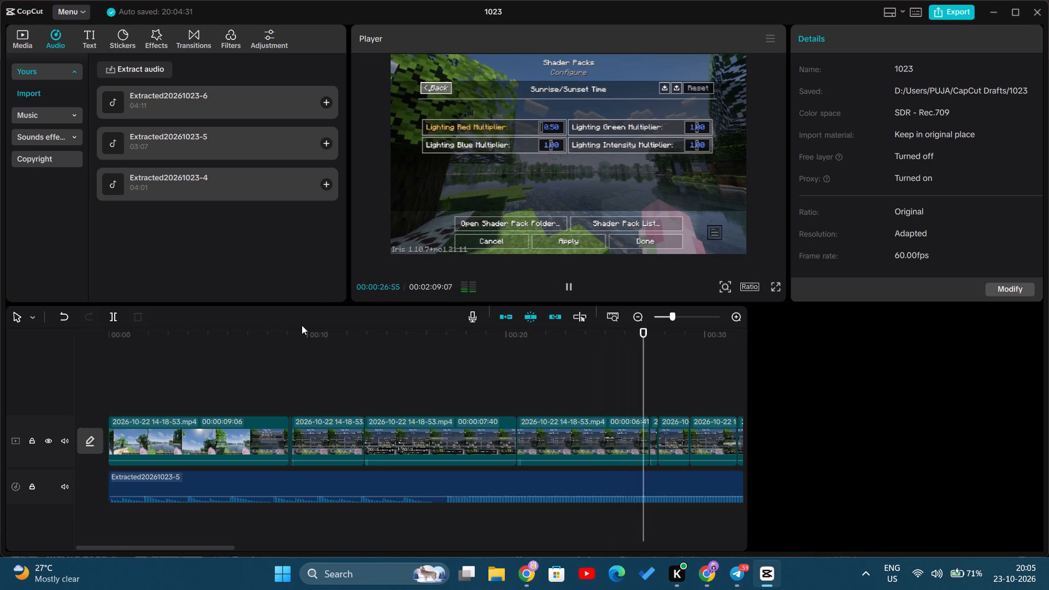
pyautogui.click(137, 388)
pyautogui.moveTo(137, 388); pyautogui.dragTo(58, 388)
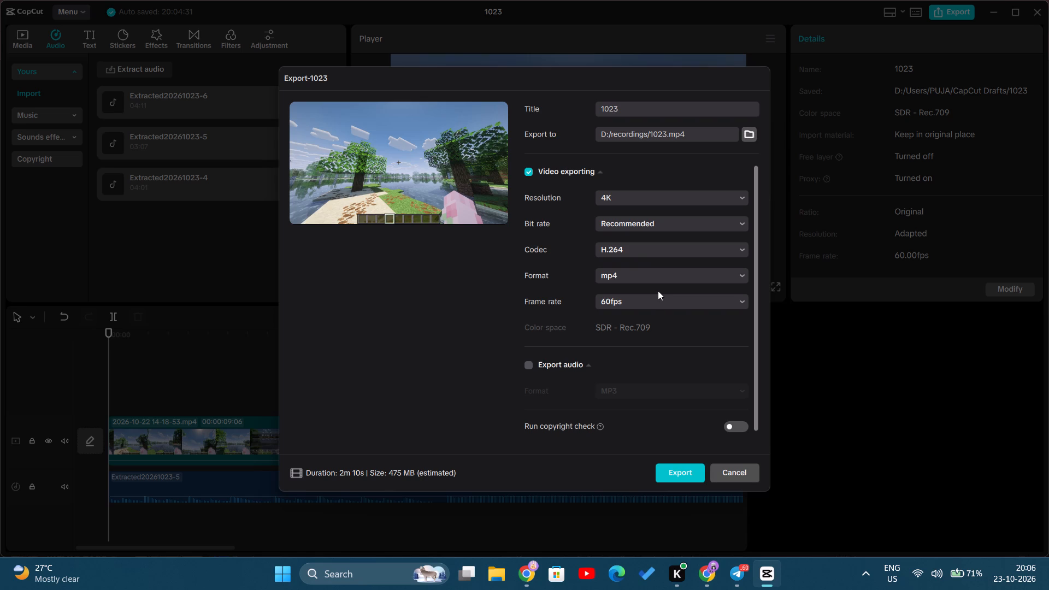
# Export the video titled "complementary settings" as a 4K, 60fps H.264 mp4 in D:/recordings.
pyautogui.scroll(-2, 663, 366)
pyautogui.moveTo(631, 107); pyautogui.dragTo(593, 106)
pyautogui.press('BackSpace')
pyautogui.write('co')
pyautogui.write('mplementary')
pyautogui.press('space')
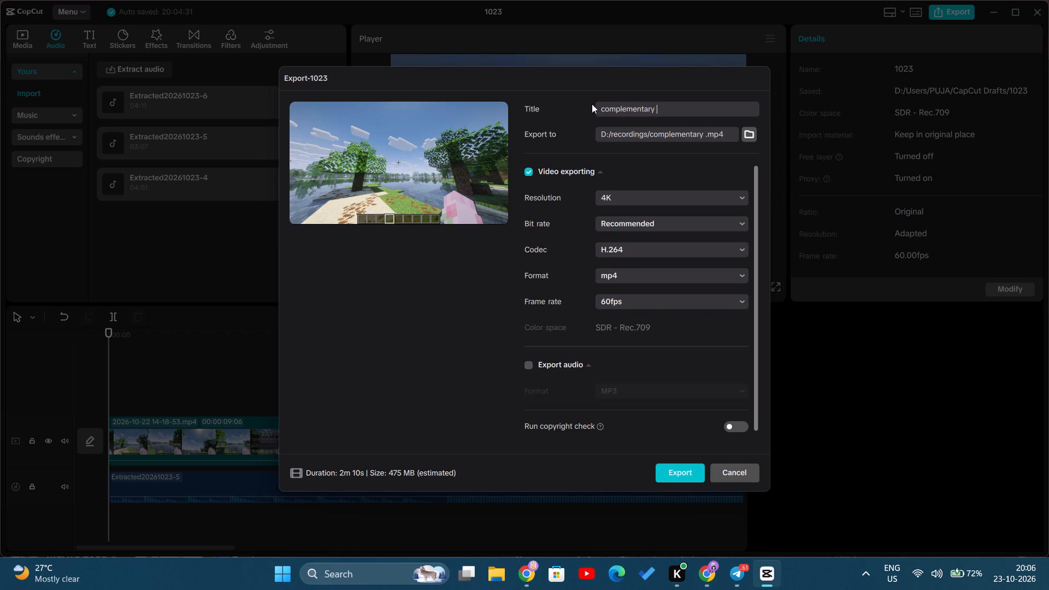
pyautogui.write('se')
pyautogui.write('ttings')
pyautogui.click(677, 469)
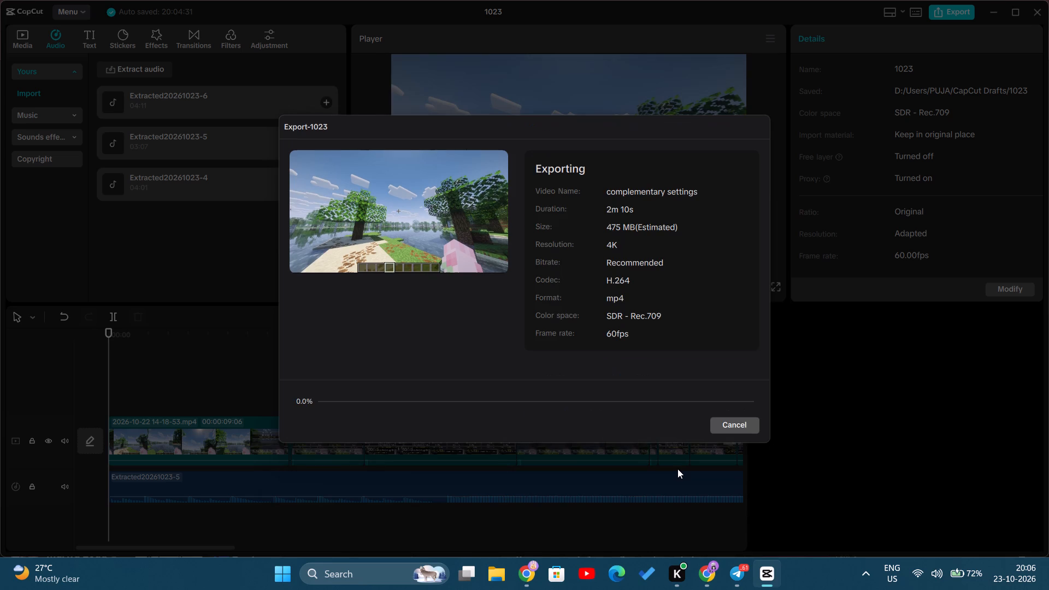